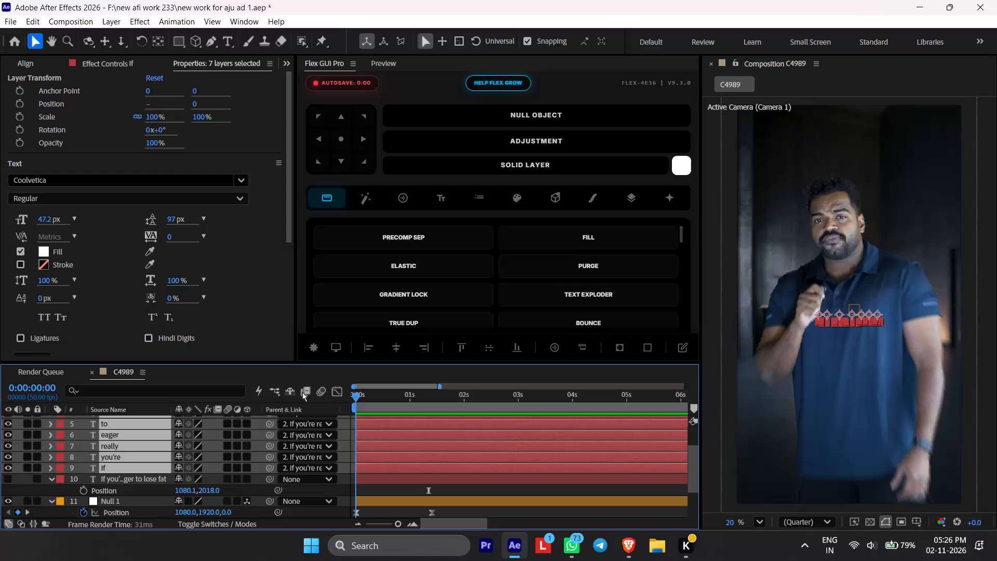
Play back and scrub the opening of the C4989 composition to review the split-word caption over the footage.
key(space)
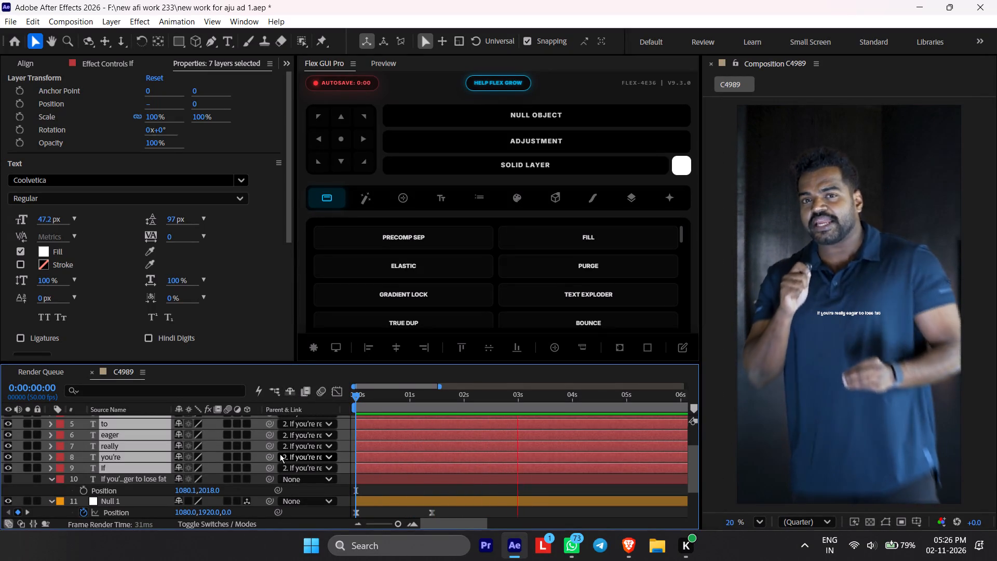
key(space)
drag(383, 394, 320, 406)
key(space)
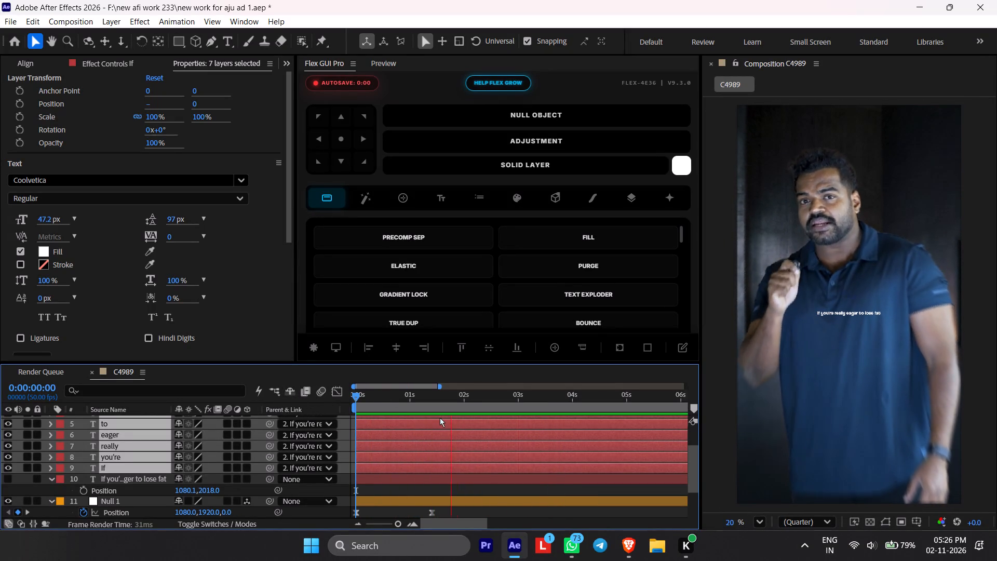
scroll(453, 418, up, 3)
key(space)
drag(469, 397, 331, 419)
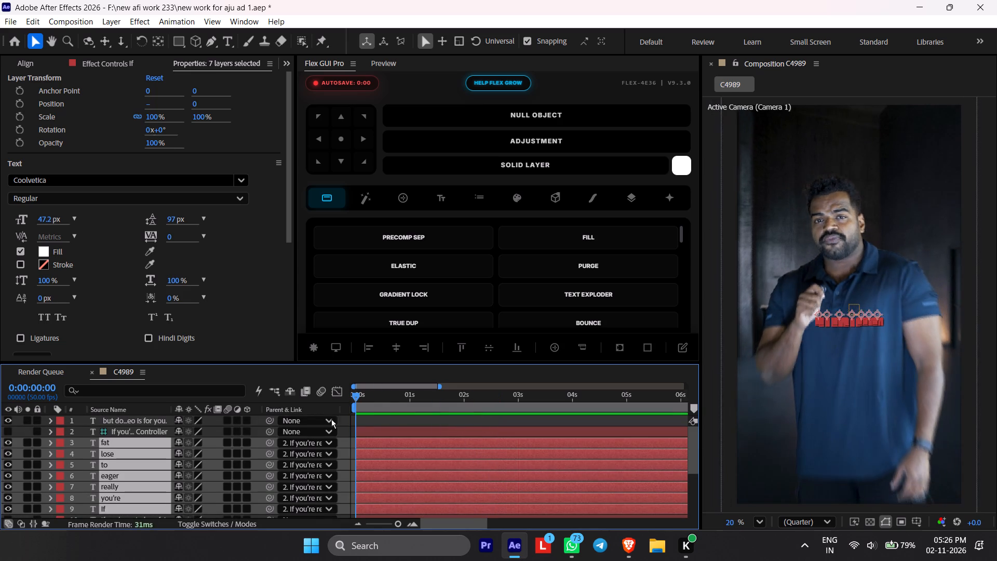
drag(331, 419, 326, 420)
key(space)
key(space)
drag(387, 397, 374, 397)
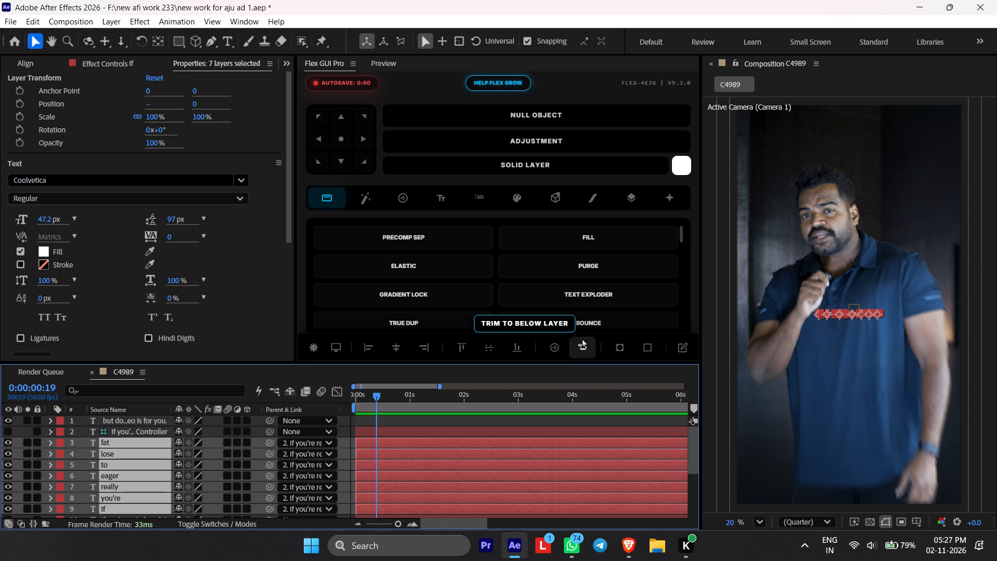
drag(398, 417, 392, 417)
drag(386, 412, 331, 425)
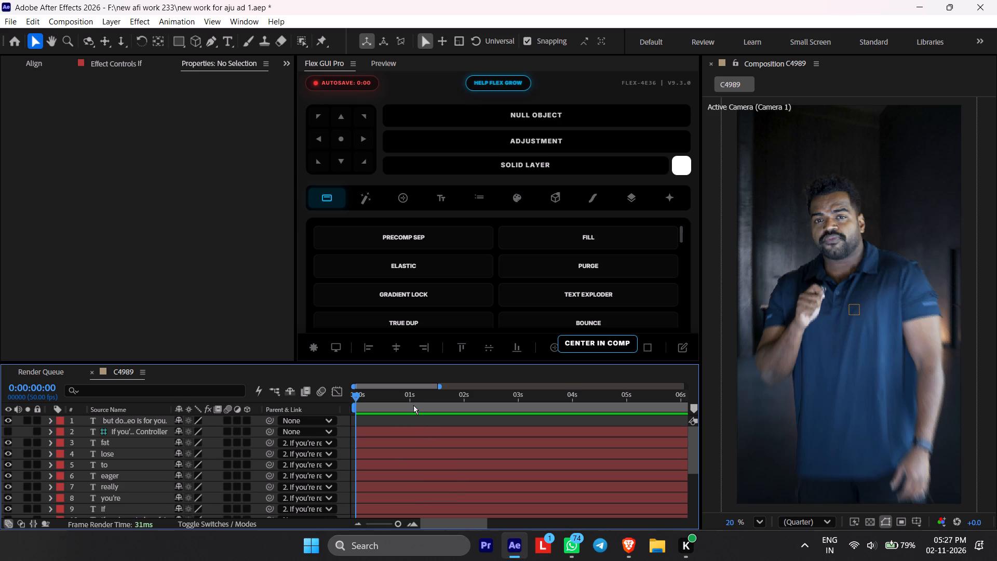
drag(412, 403, 342, 405)
click(365, 426)
At frame 11, increase the font size of the "If you're really eager to lose fat" controller layer to 154.2 px.
click(367, 403)
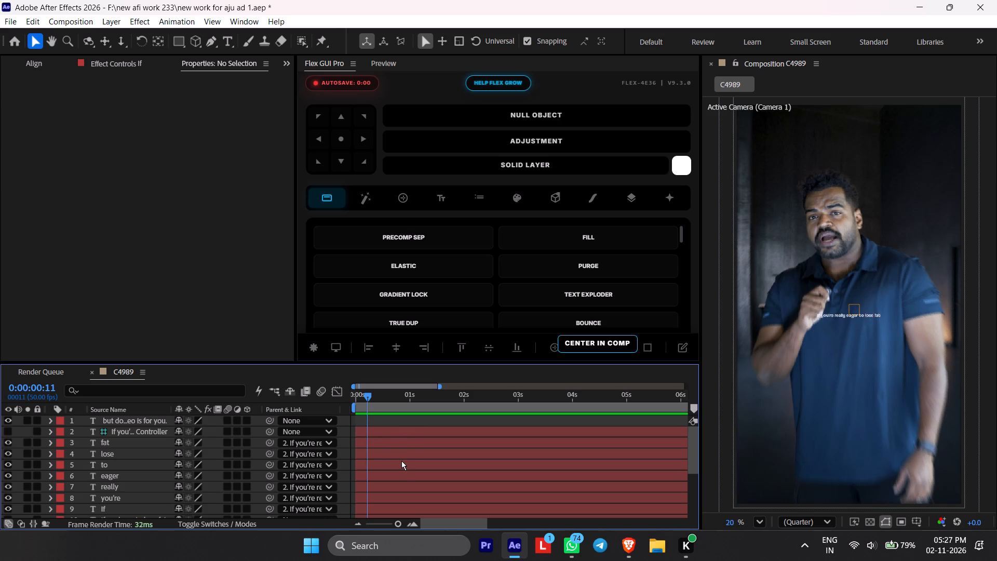
click(374, 441)
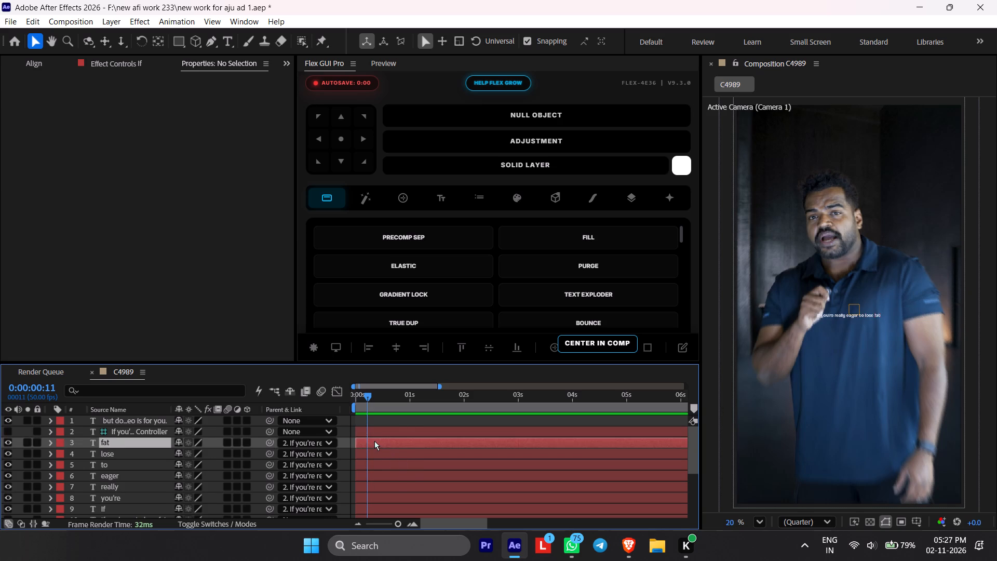
click(377, 429)
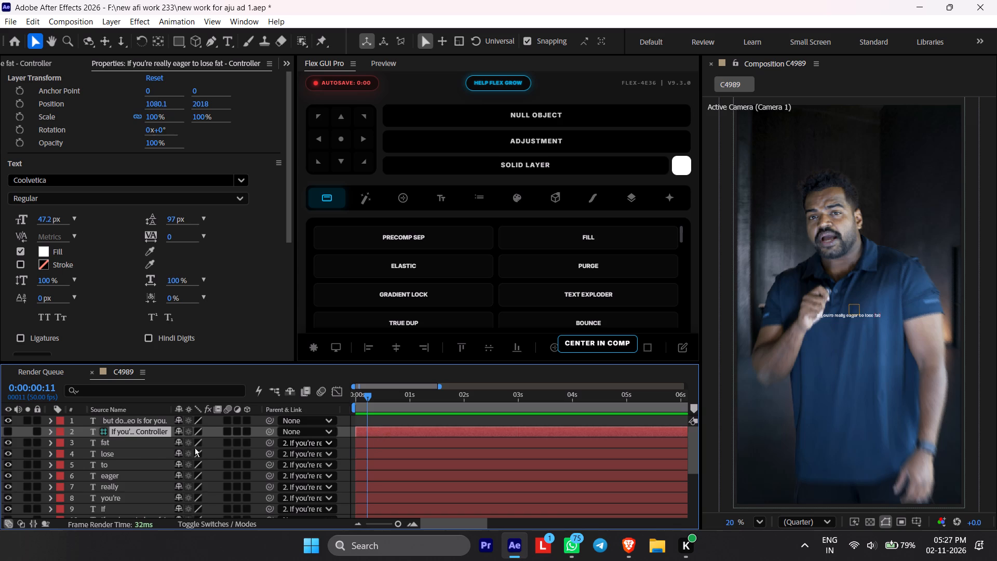
drag(46, 217, 116, 217)
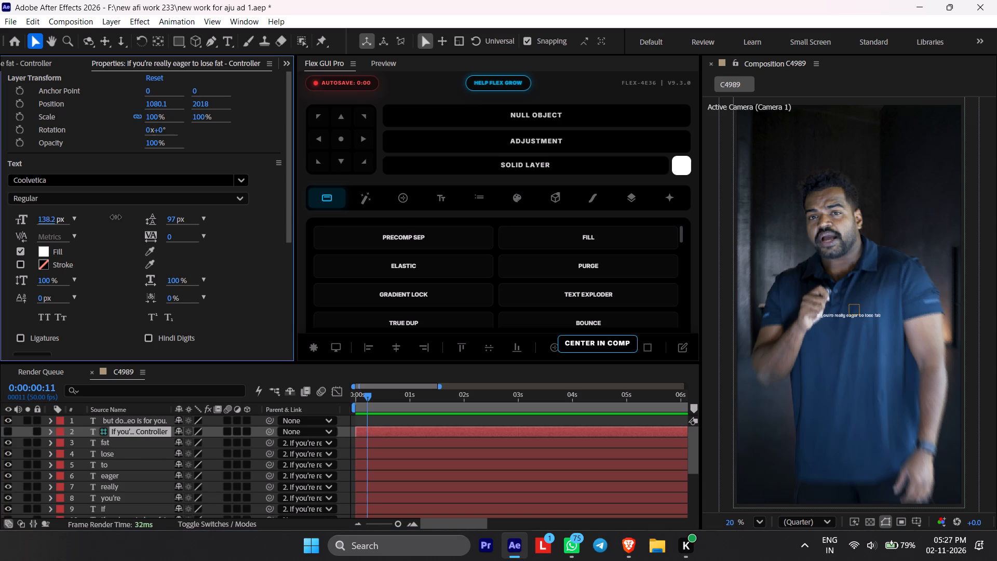
drag(116, 217, 119, 217)
Scale the caption's controller layer up to about 126% to enlarge all its words together.
click(422, 473)
scroll(410, 435, up, 3)
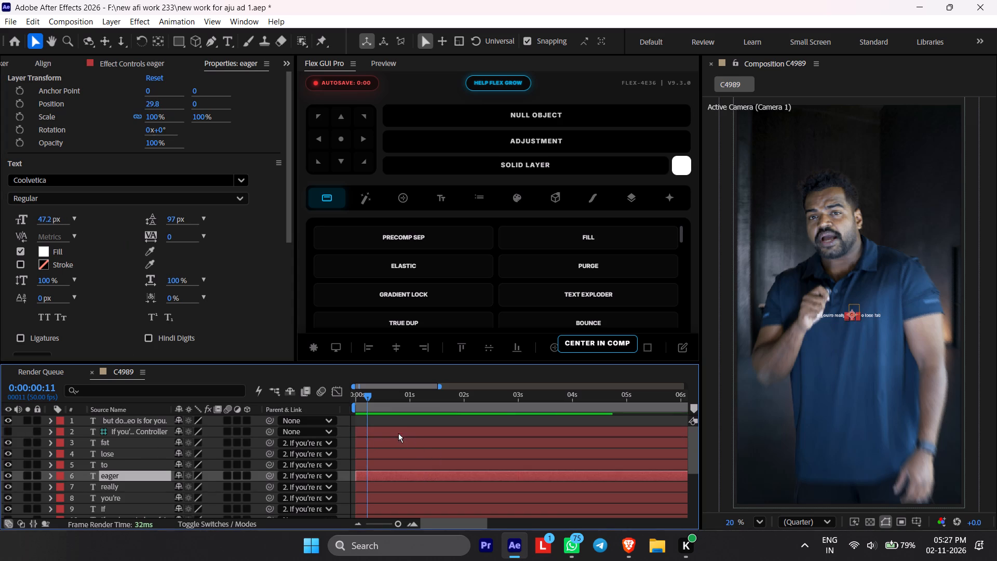
click(398, 431)
key(s)
drag(207, 441, 230, 445)
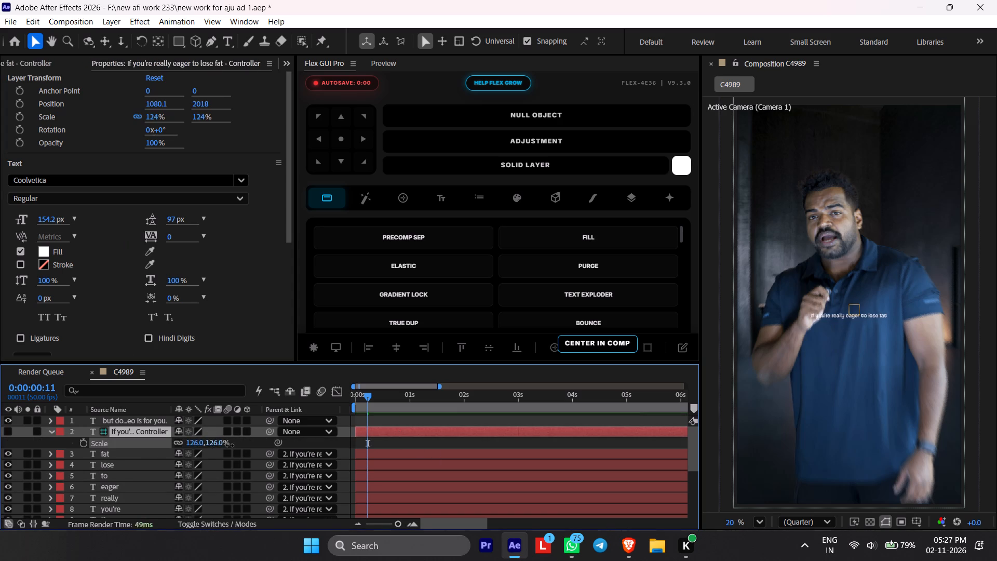
Scale the caption's controller layer up to 259% so all its words enlarge together.
drag(230, 445, 315, 447)
Increase the font size of the hidden original "If you're really eager to lose fat" text layer to 401.2 px.
scroll(393, 446, down, 3)
scroll(393, 446, up, 4)
scroll(393, 446, down, 2)
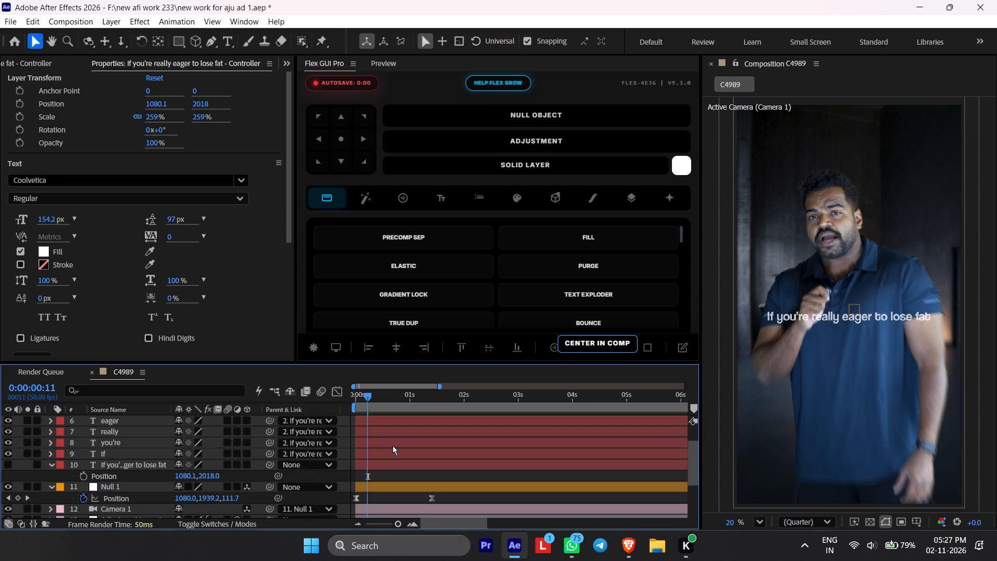
scroll(393, 446, up, 5)
click(386, 453)
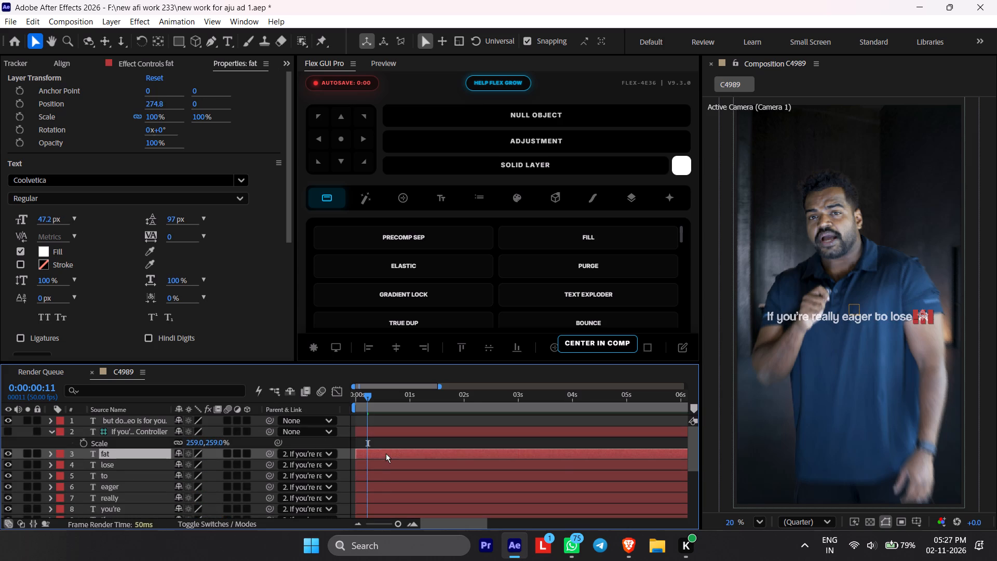
scroll(408, 473, down, 2)
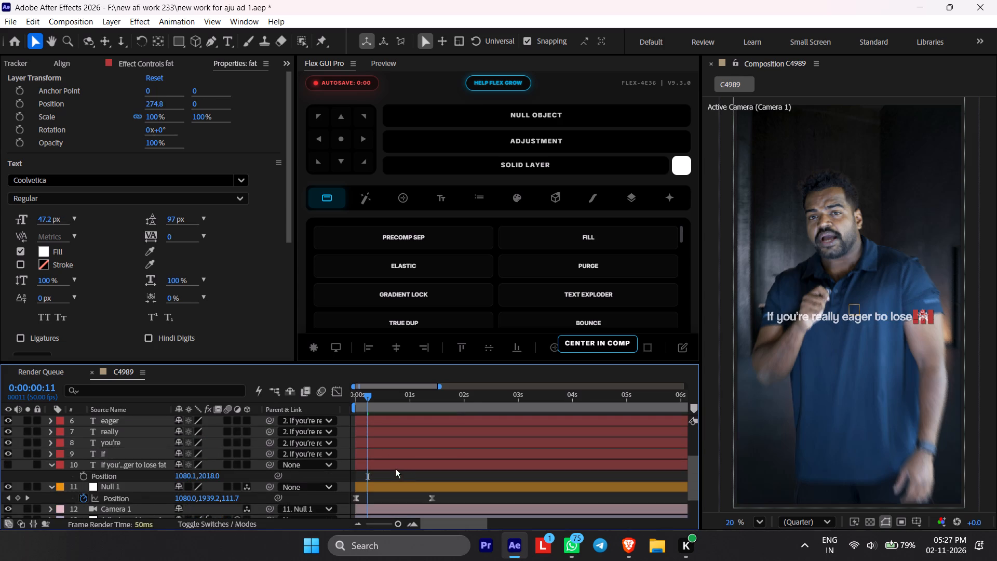
scroll(395, 469, up, 1)
click(374, 495)
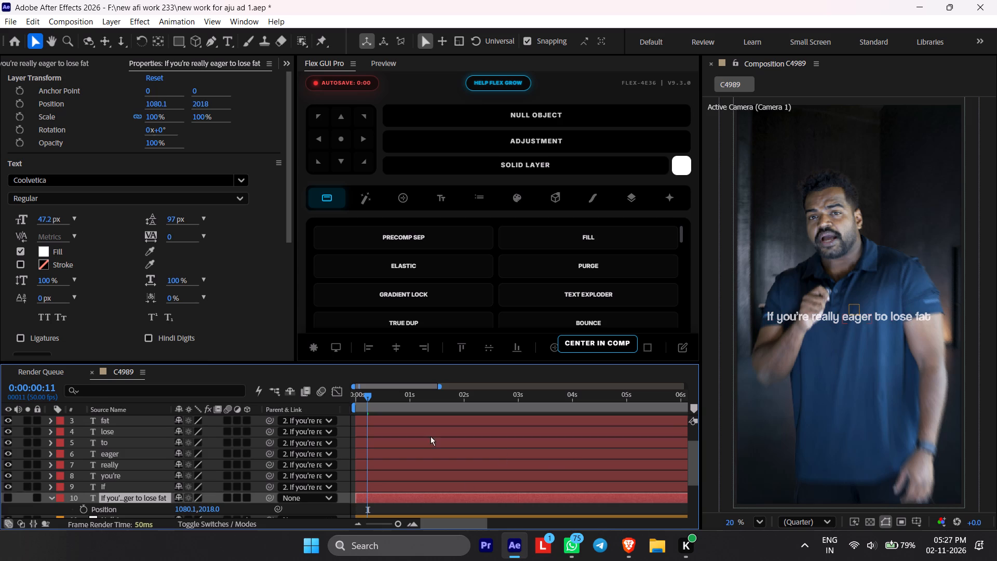
drag(47, 215, 225, 222)
scroll(392, 489, up, 3)
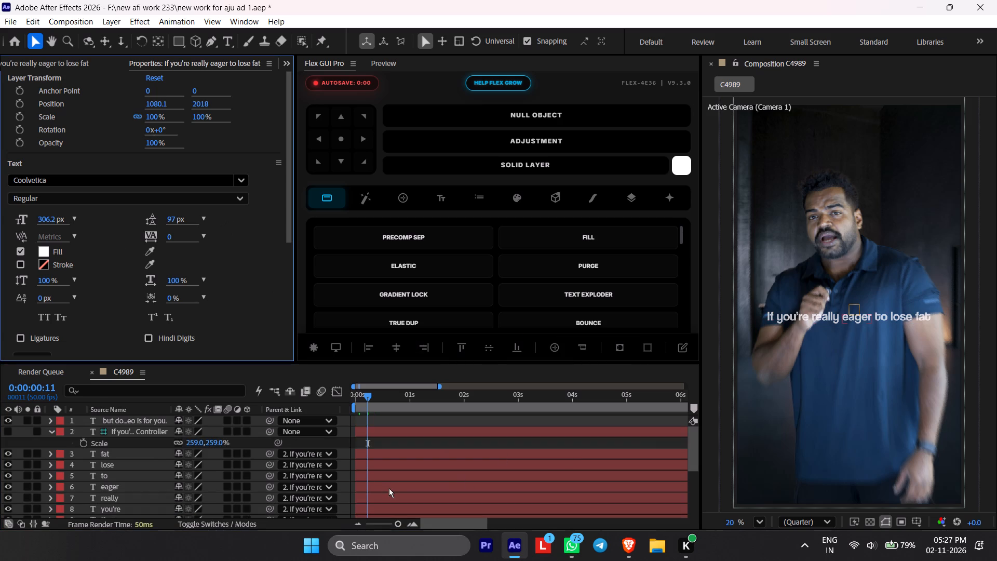
scroll(268, 410, down, 2)
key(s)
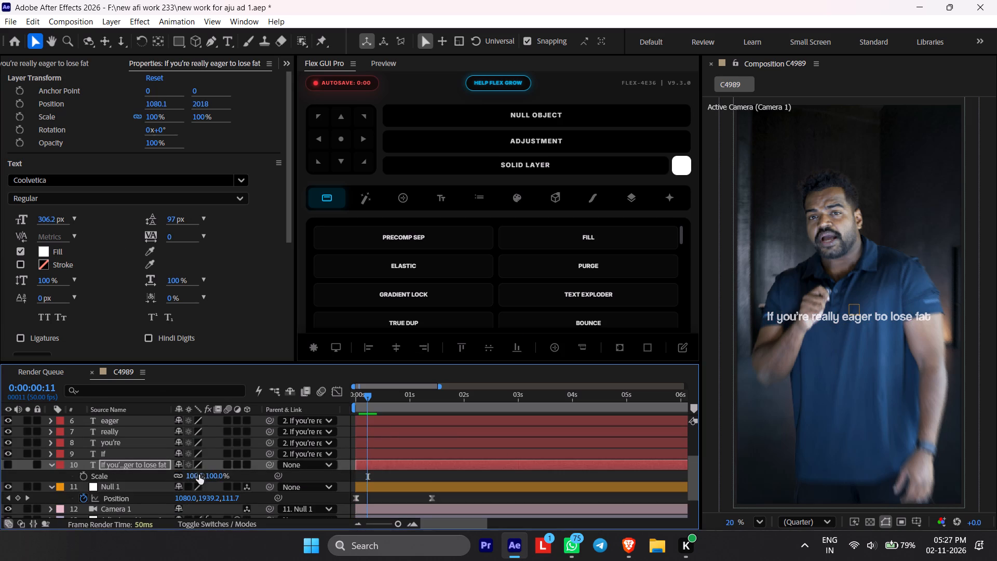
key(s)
click(367, 464)
drag(42, 223, 60, 228)
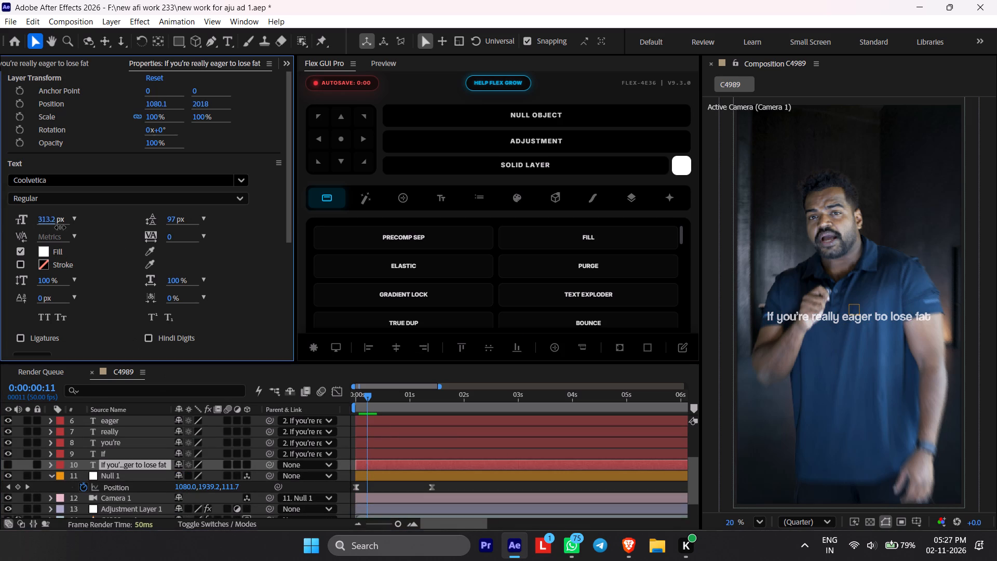
drag(60, 228, 128, 246)
Save the project and close After Effects.
key(ctrl+s)
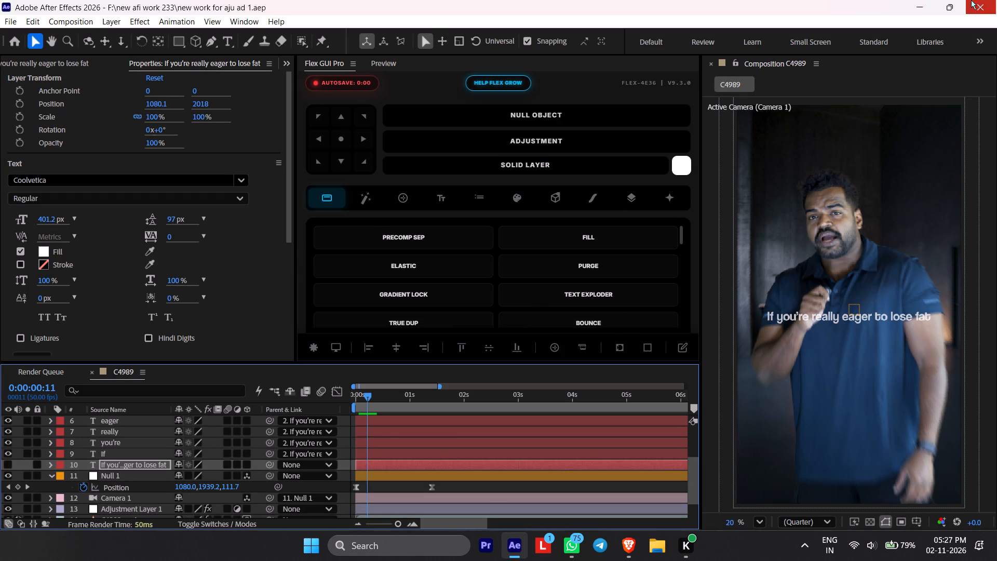
click(971, 0)
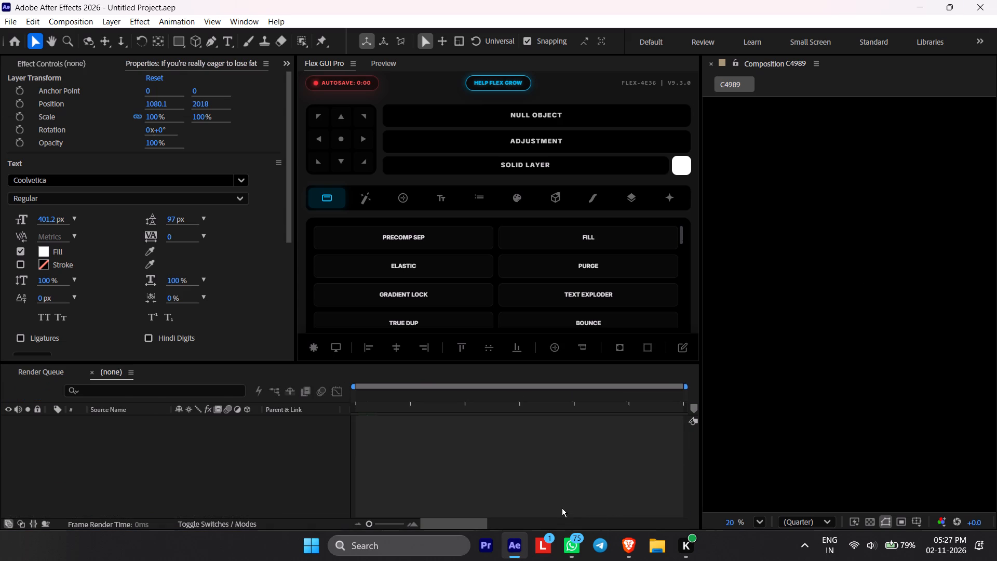
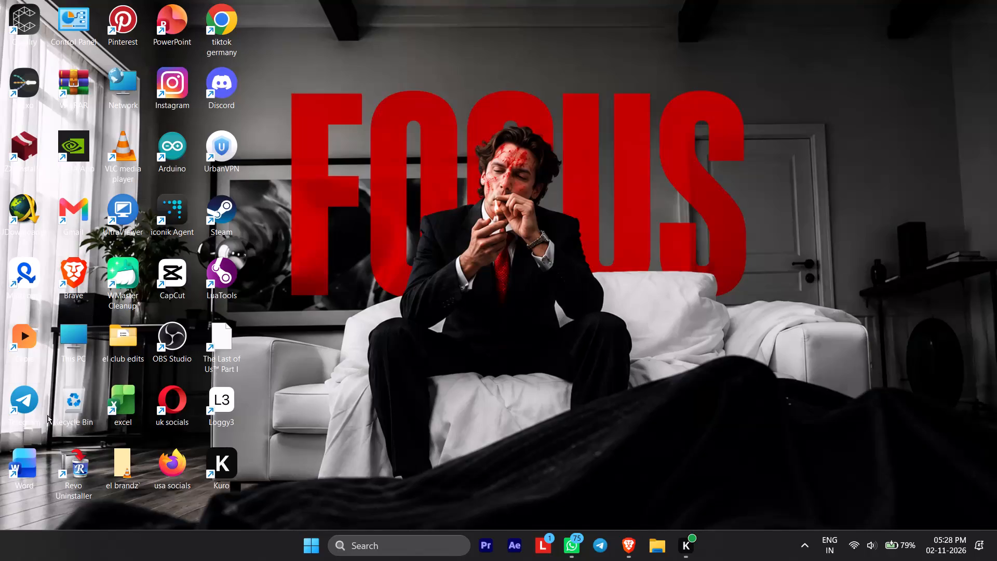
Launch After Effects from the desktop.
click(500, 536)
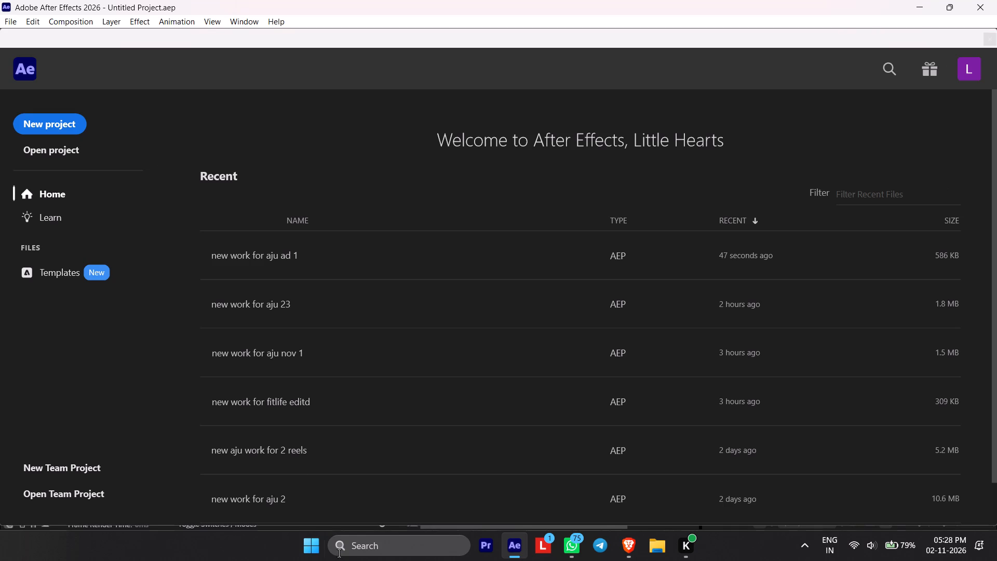
Reopen the recent project "new work for aju ad 1".
click(282, 254)
drag(282, 254, 282, 249)
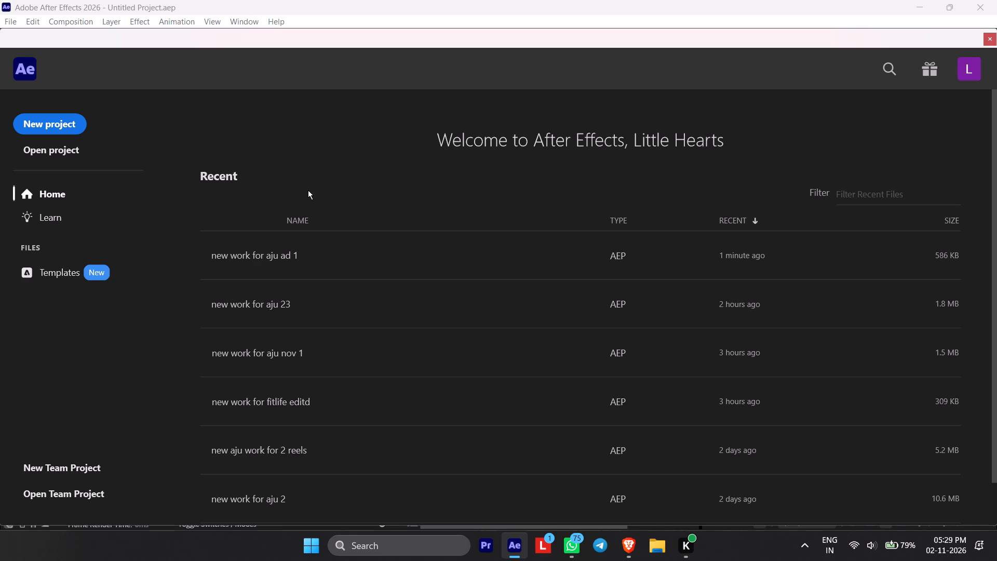
click(303, 271)
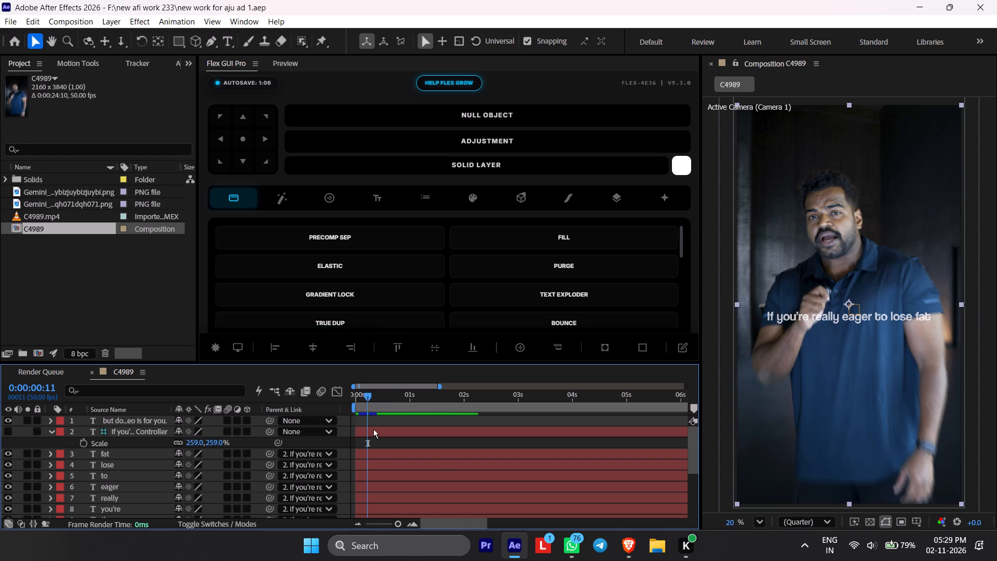
Play back and scrub the first second of the C4989 composition to review the enlarged caption's entrance over the footage.
drag(368, 409, 324, 426)
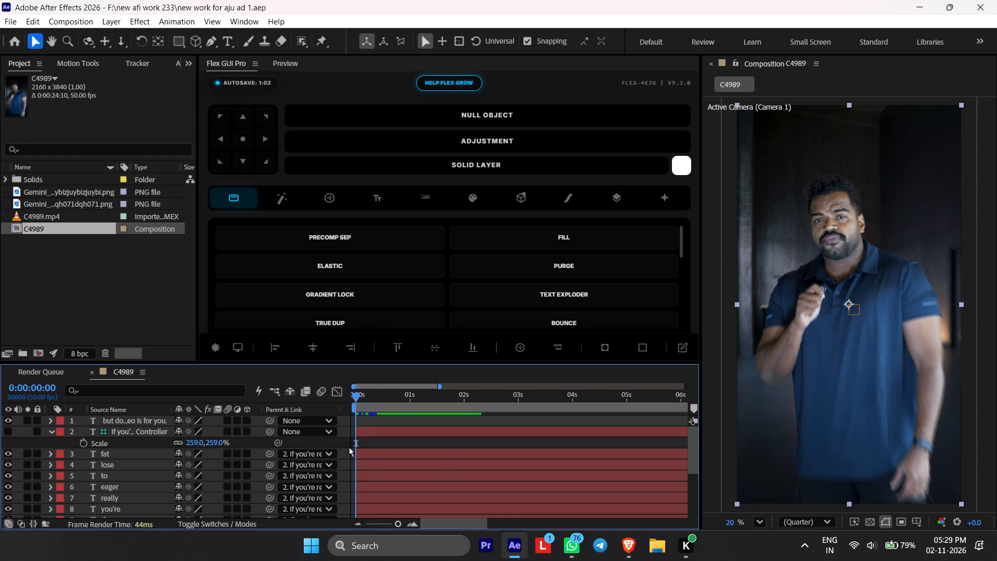
key(space)
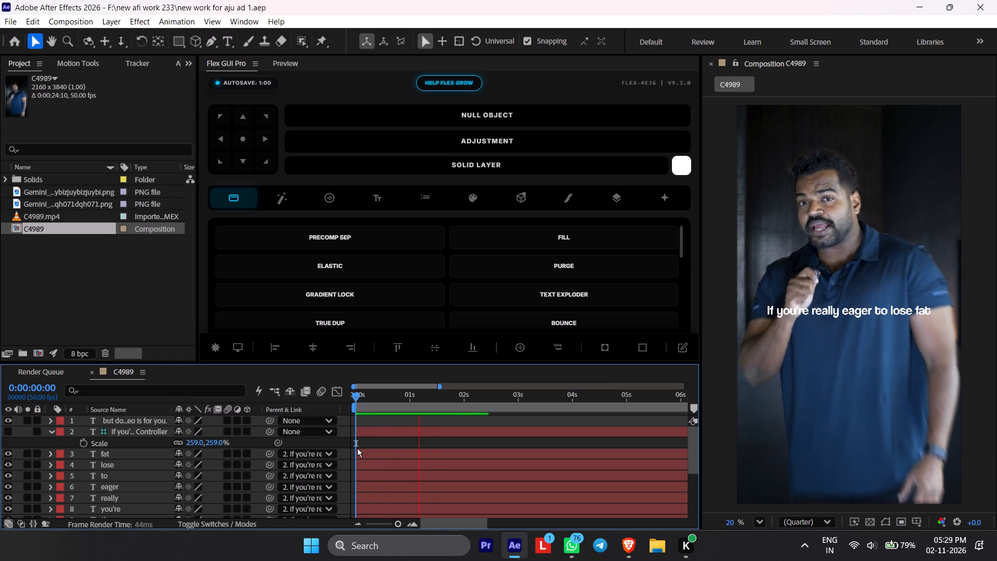
key(space)
drag(372, 409, 329, 419)
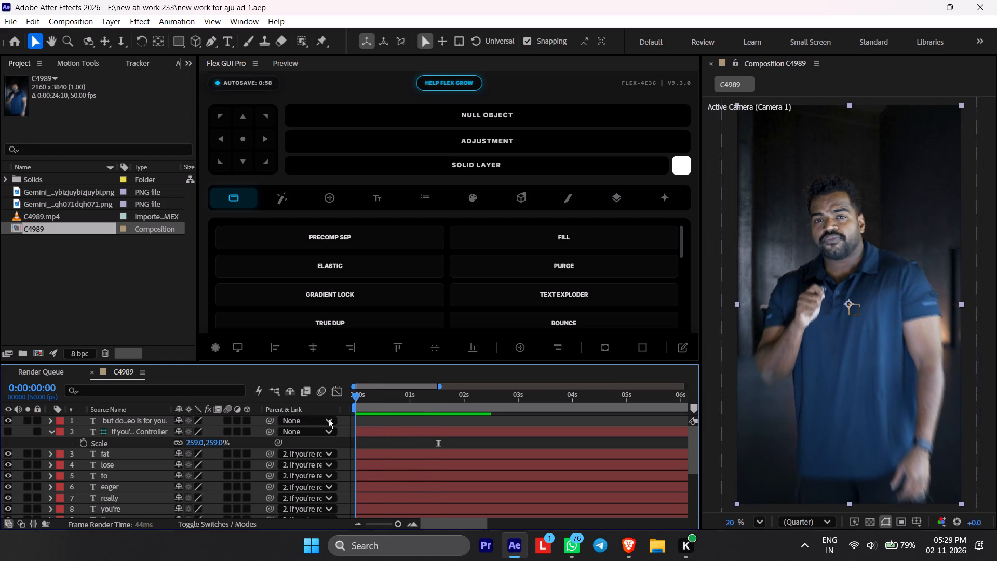
drag(329, 419, 325, 419)
key(space)
key(space)
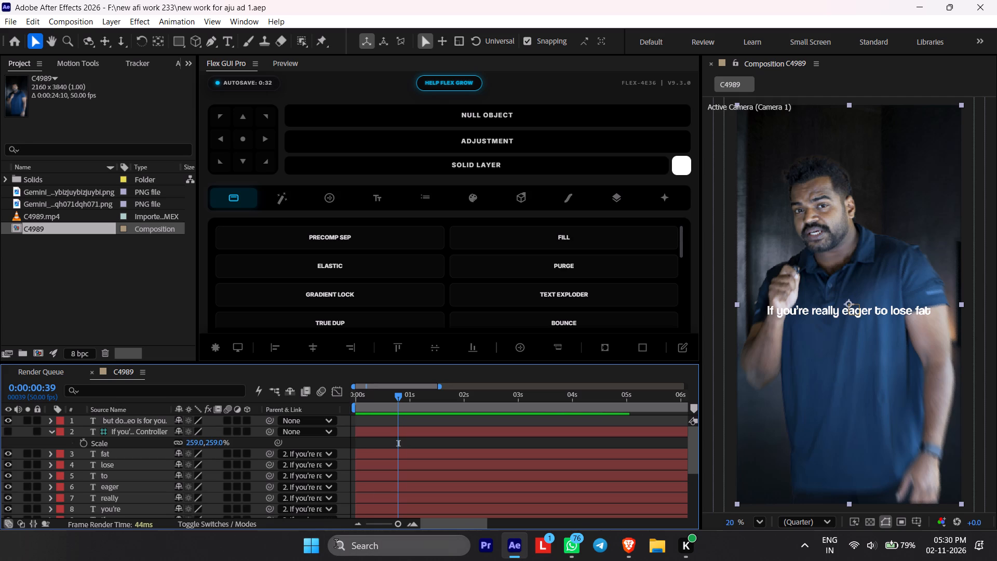
drag(384, 402, 366, 407)
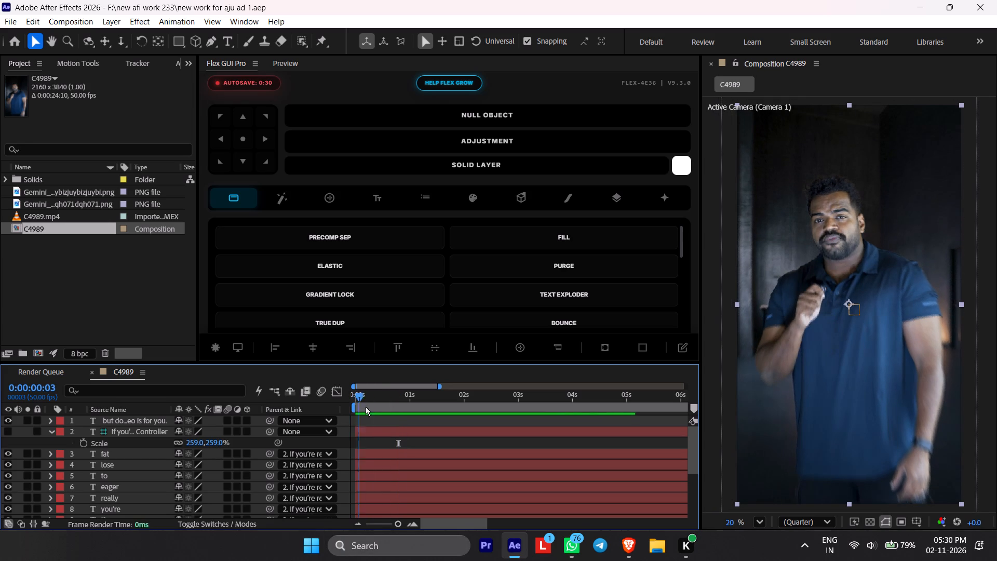
drag(366, 407, 375, 409)
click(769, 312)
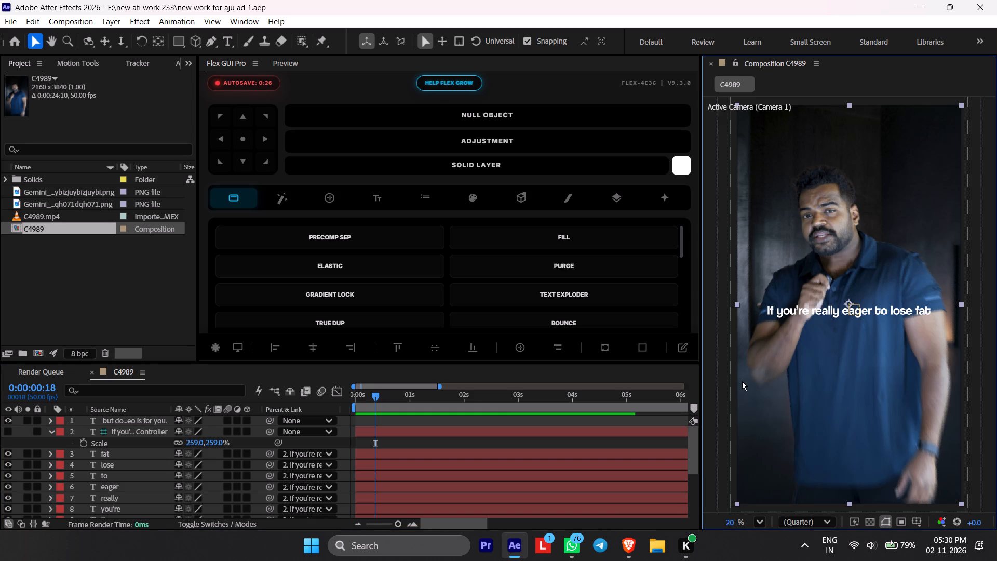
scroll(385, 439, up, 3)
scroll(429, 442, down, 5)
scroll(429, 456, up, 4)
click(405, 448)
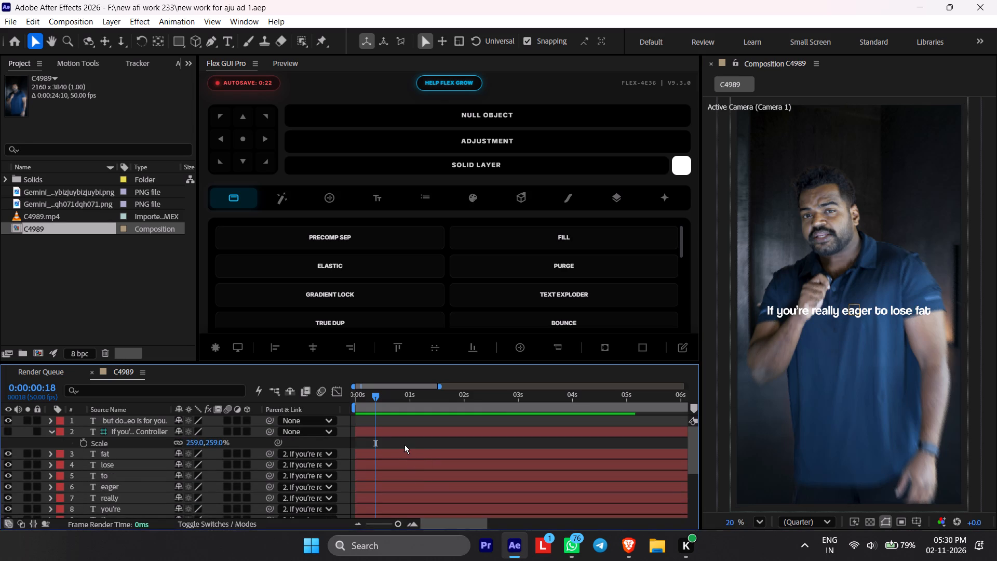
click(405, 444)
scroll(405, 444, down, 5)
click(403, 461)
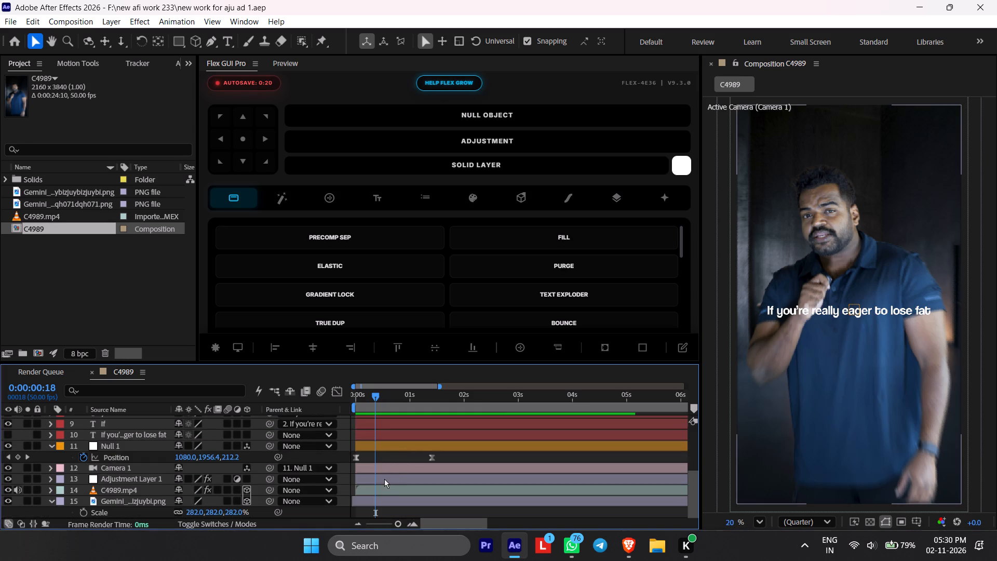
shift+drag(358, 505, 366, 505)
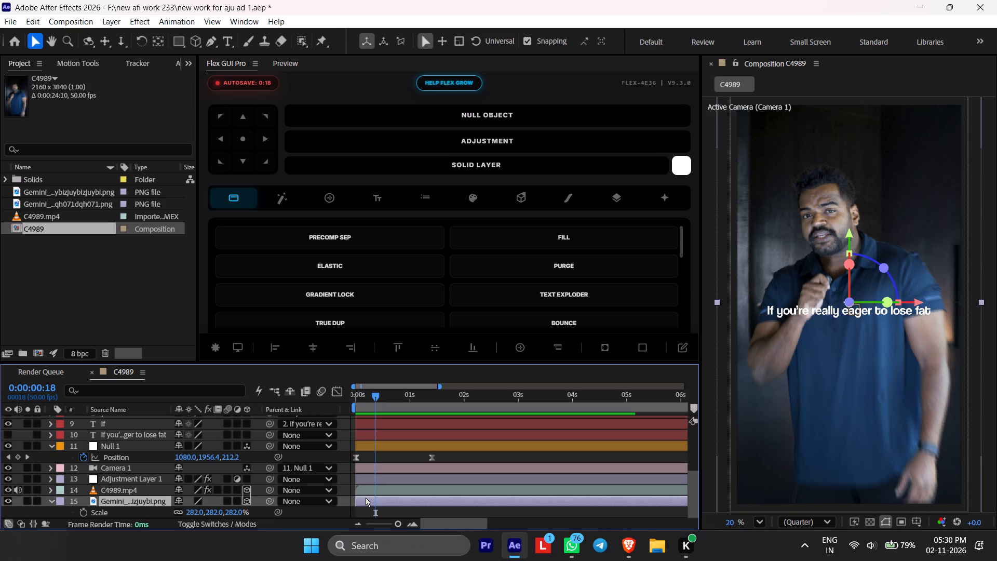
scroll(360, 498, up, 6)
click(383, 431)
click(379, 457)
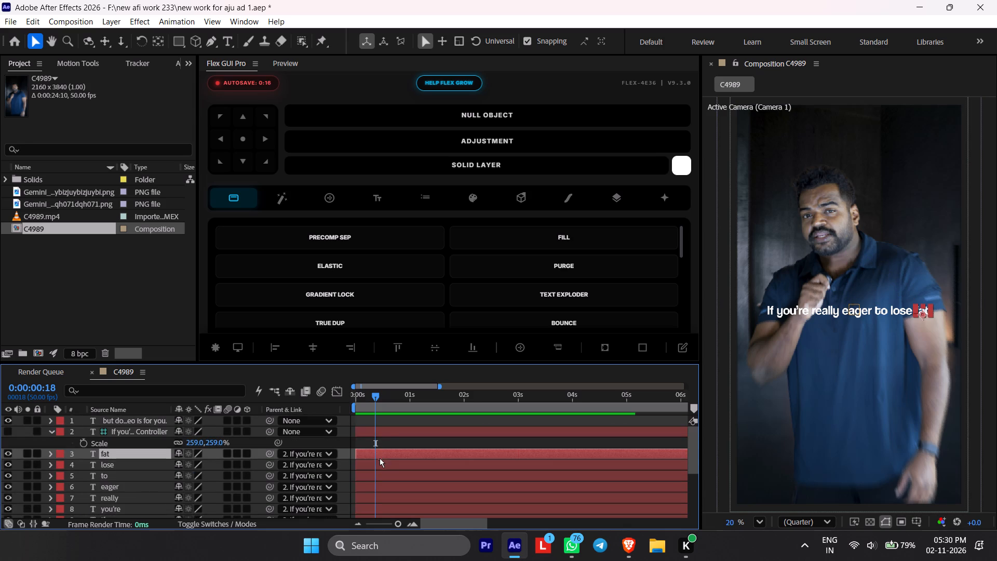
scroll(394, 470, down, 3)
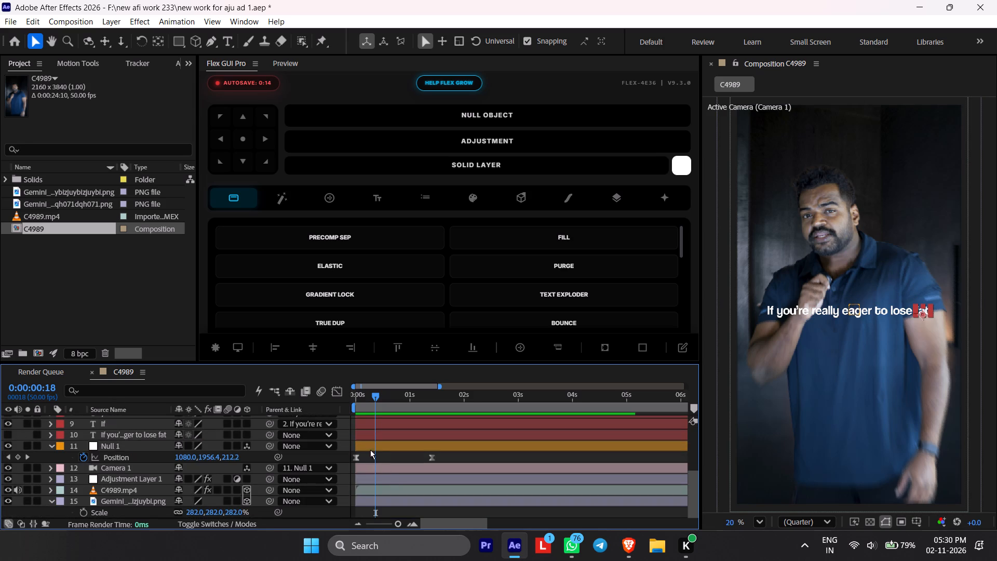
Increase the font size of the separate "If" word layer to 167.2 px.
click(363, 431)
click(390, 423)
scroll(384, 433, up, 1)
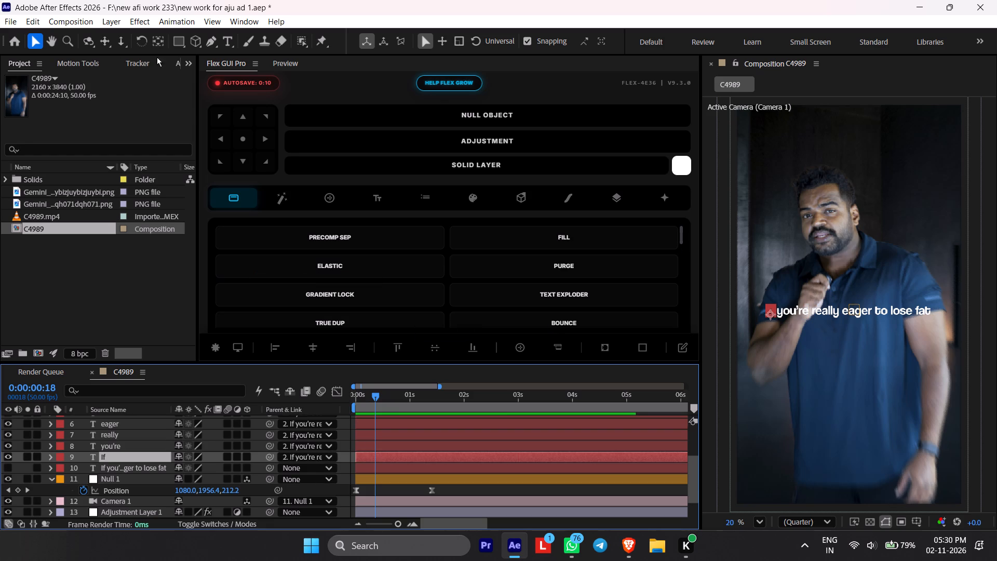
click(190, 61)
click(210, 156)
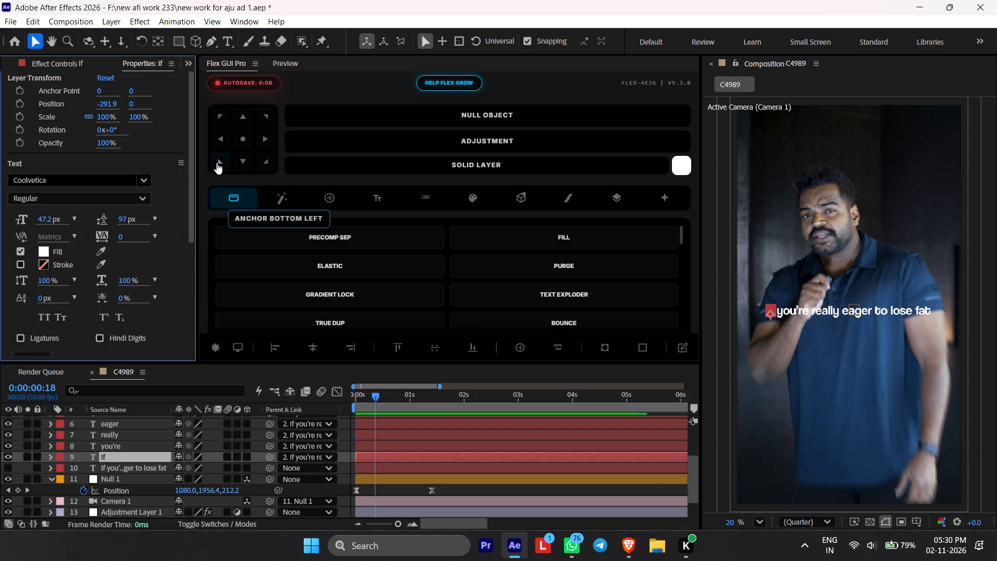
drag(47, 221, 255, 221)
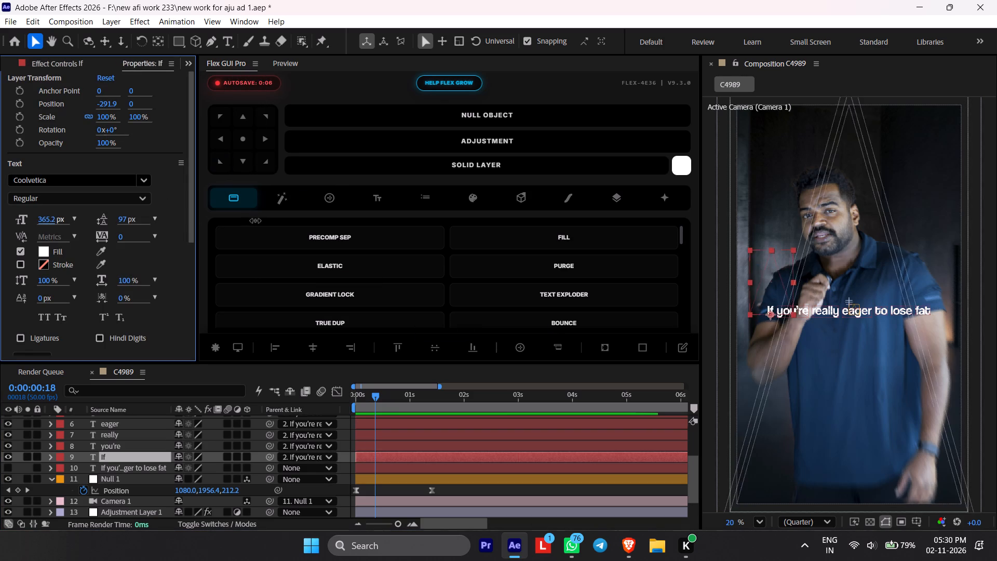
drag(255, 221, 161, 243)
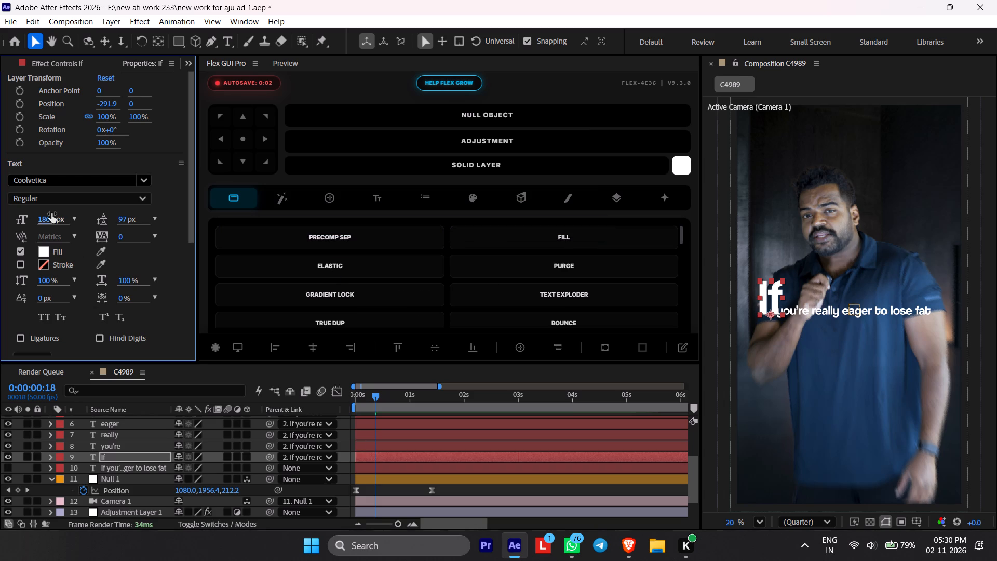
drag(43, 220, 28, 220)
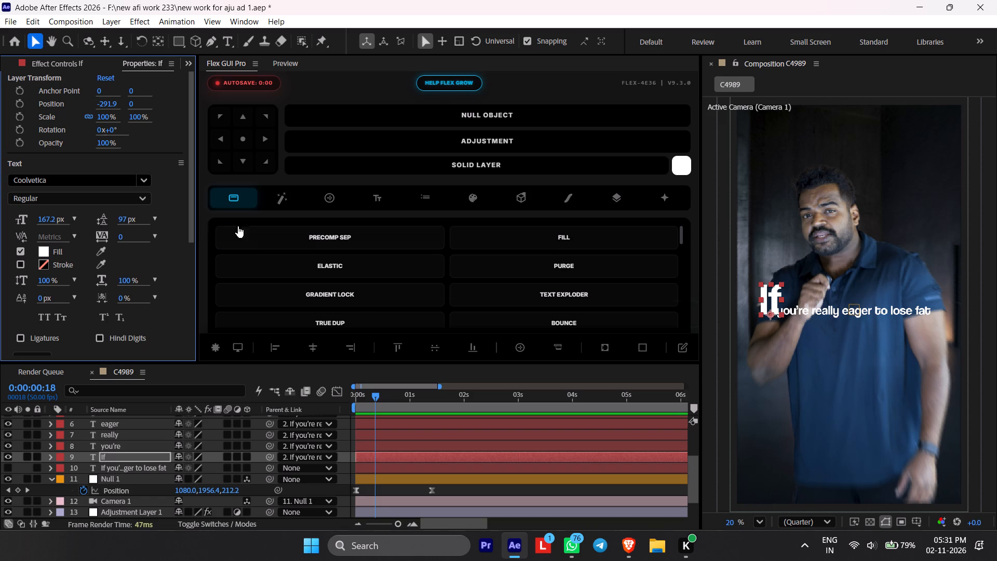
Scrub through the first second of the composition to check the larger "If" against the rest of the caption.
drag(378, 401, 352, 415)
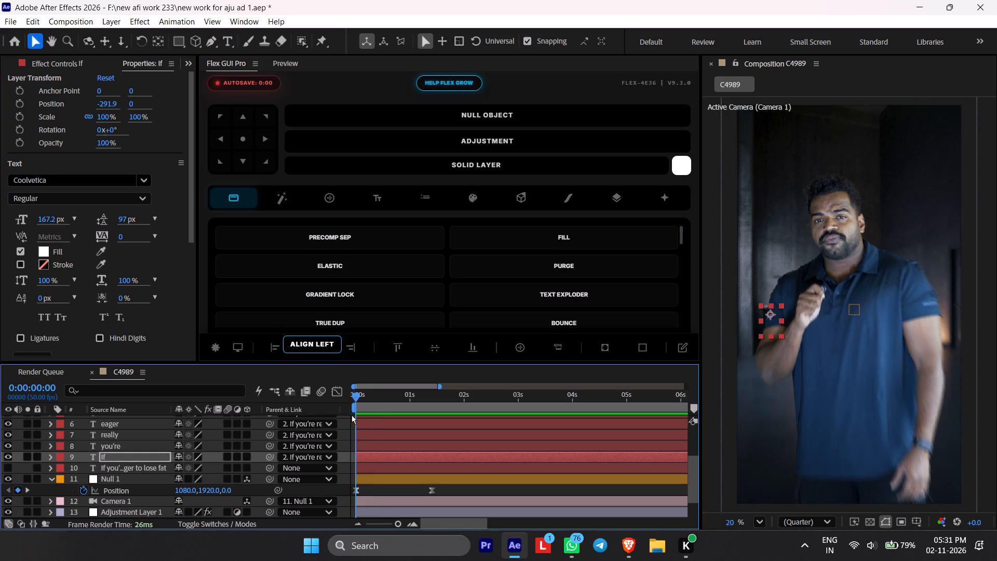
drag(352, 415, 345, 437)
drag(345, 437, 355, 437)
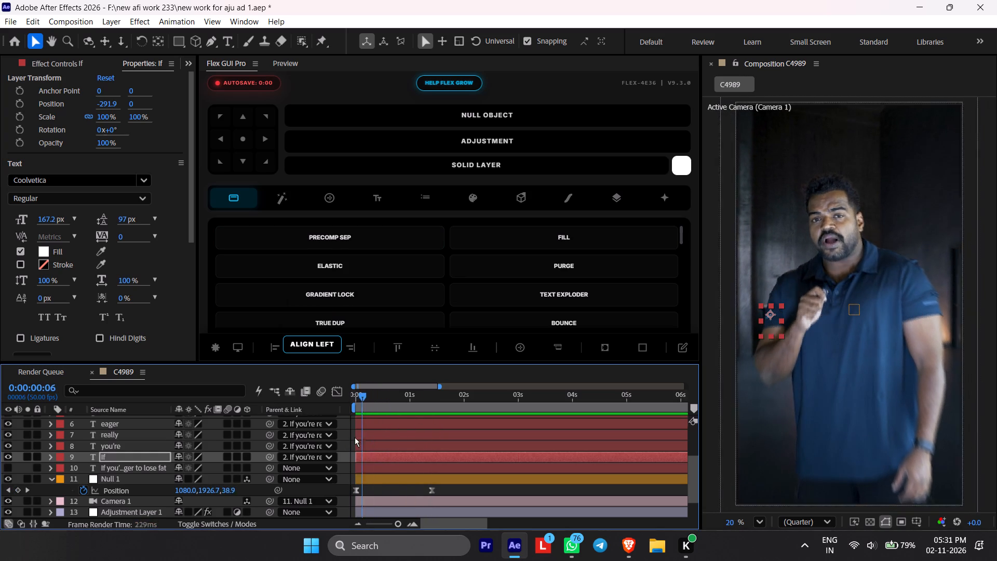
drag(355, 437, 379, 439)
click(399, 496)
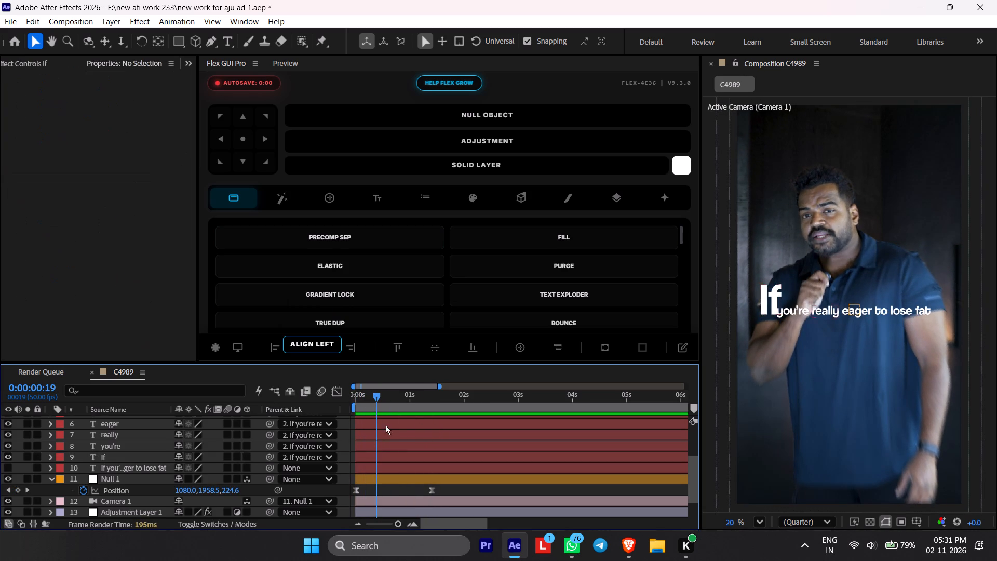
drag(370, 399, 356, 400)
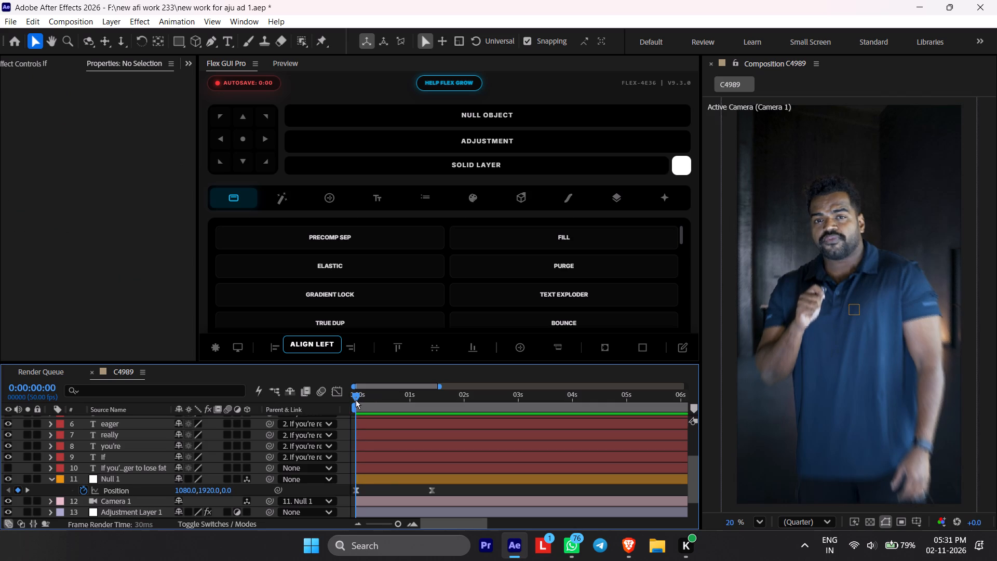
drag(356, 400, 404, 403)
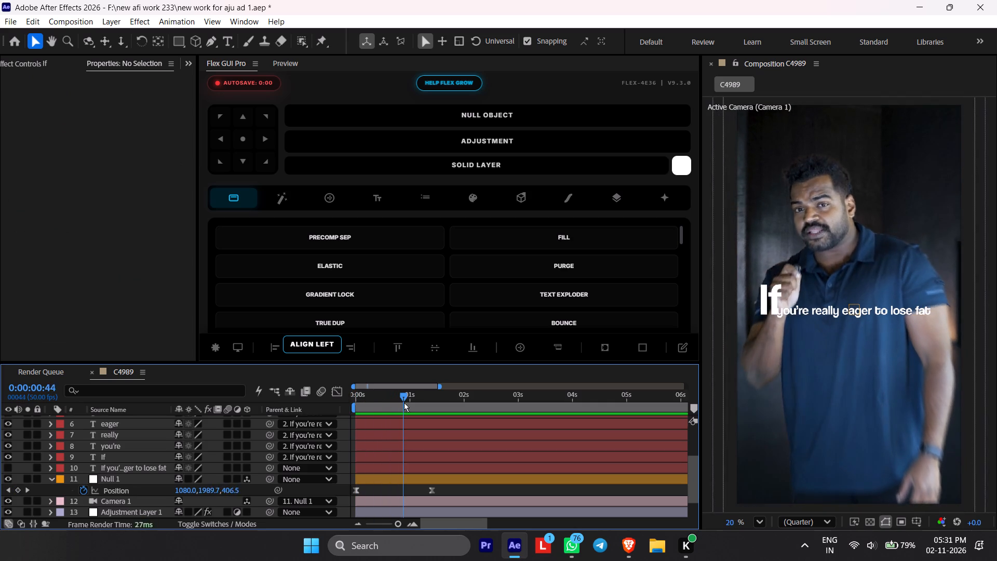
drag(404, 403, 342, 406)
scroll(393, 451, up, 5)
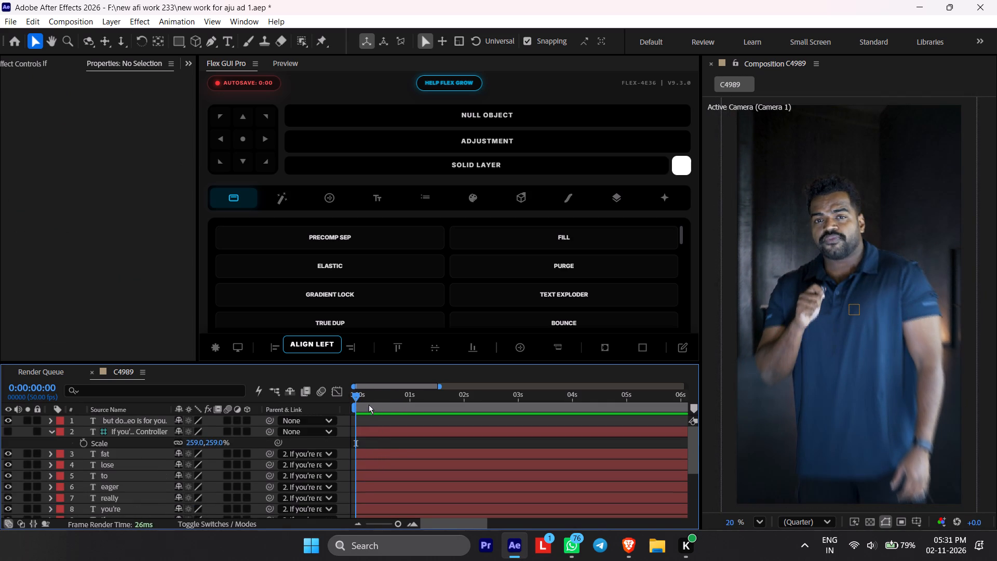
drag(361, 391, 364, 392)
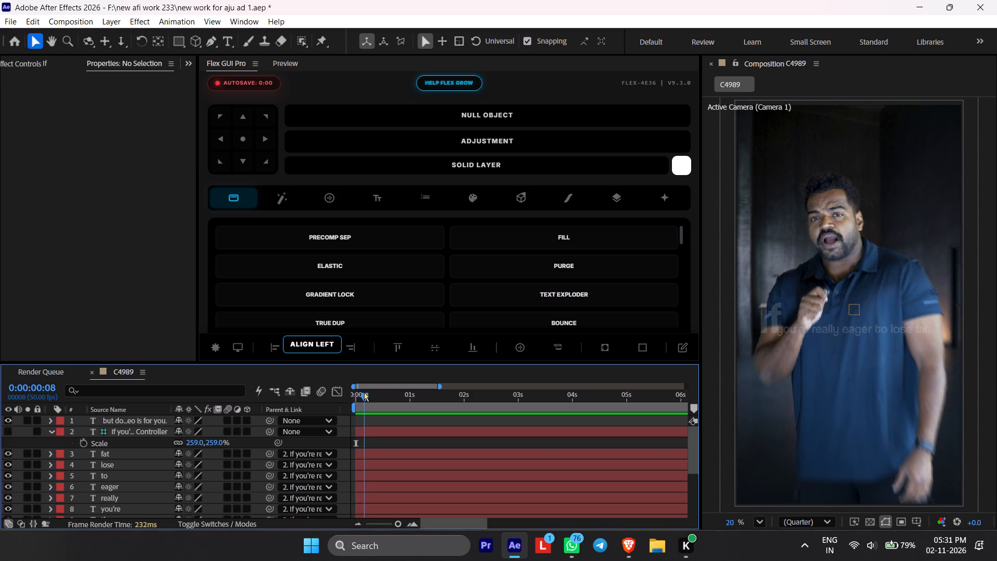
drag(364, 392, 371, 397)
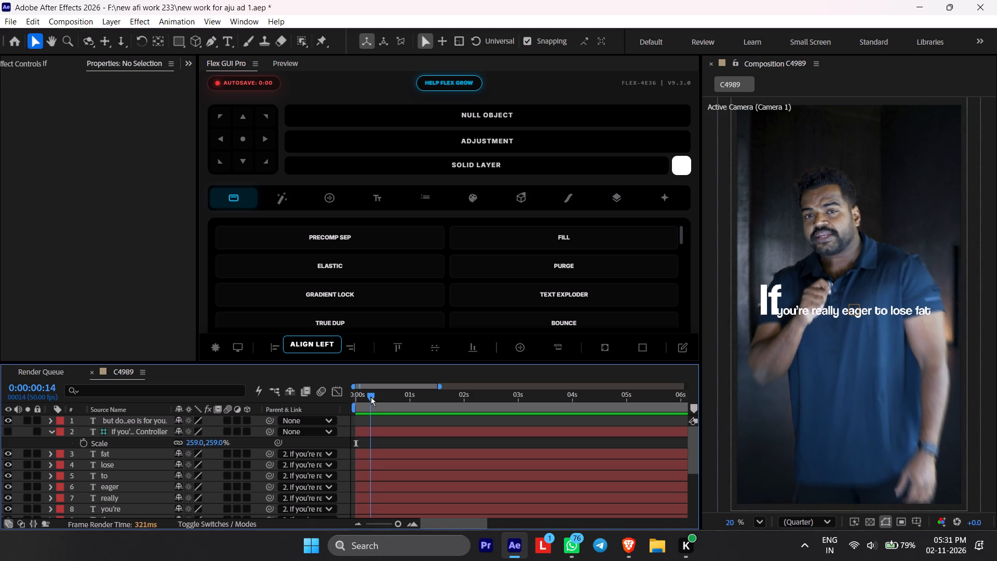
drag(371, 397, 353, 397)
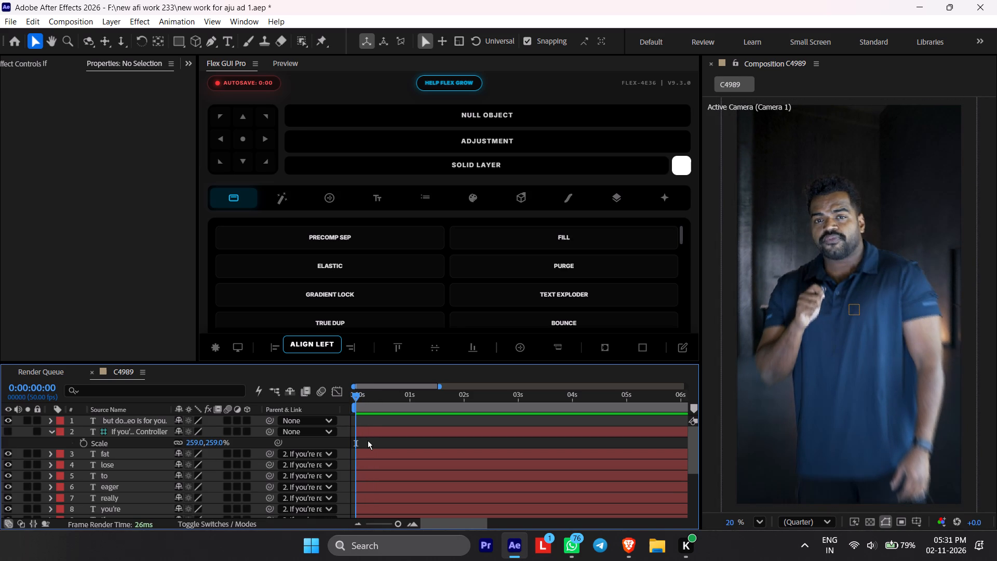
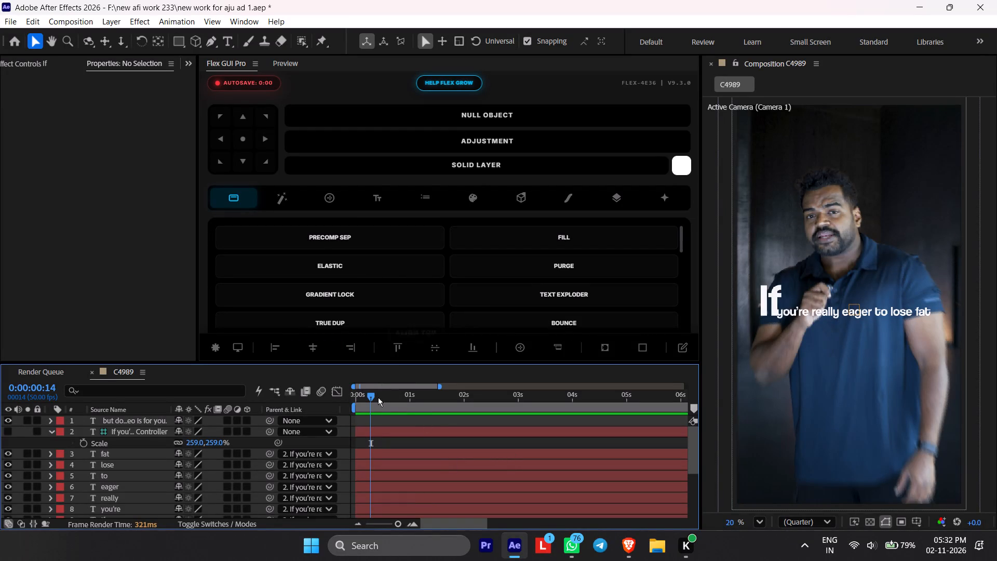
Move the current time in the C4989 composition to 0:00:00:19 to examine the larger "If" beside the other words.
drag(374, 405, 376, 410)
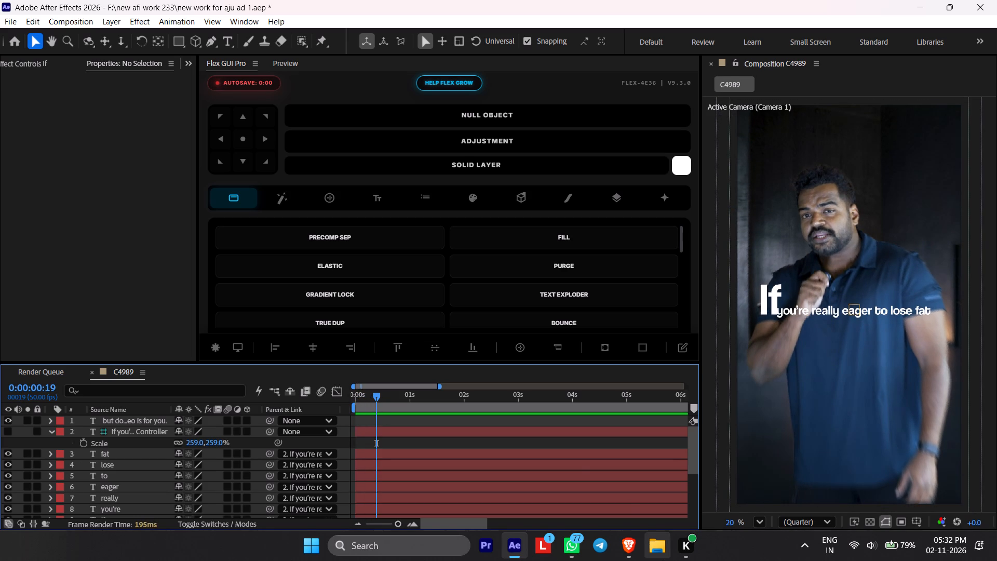
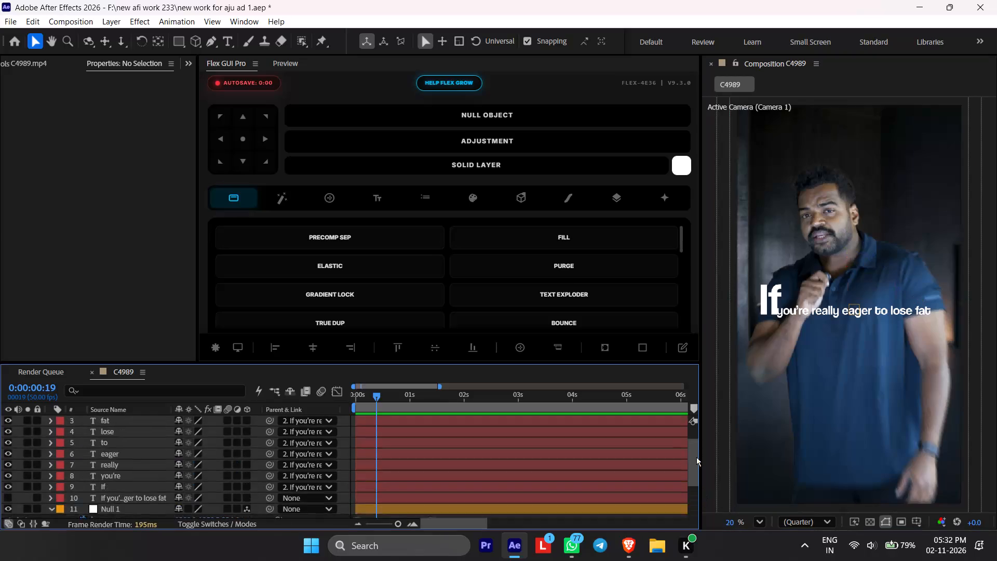
Move the current time in the C4989 composition to 0:00:00:00 to check the caption's first frame over the footage.
drag(384, 396, 355, 401)
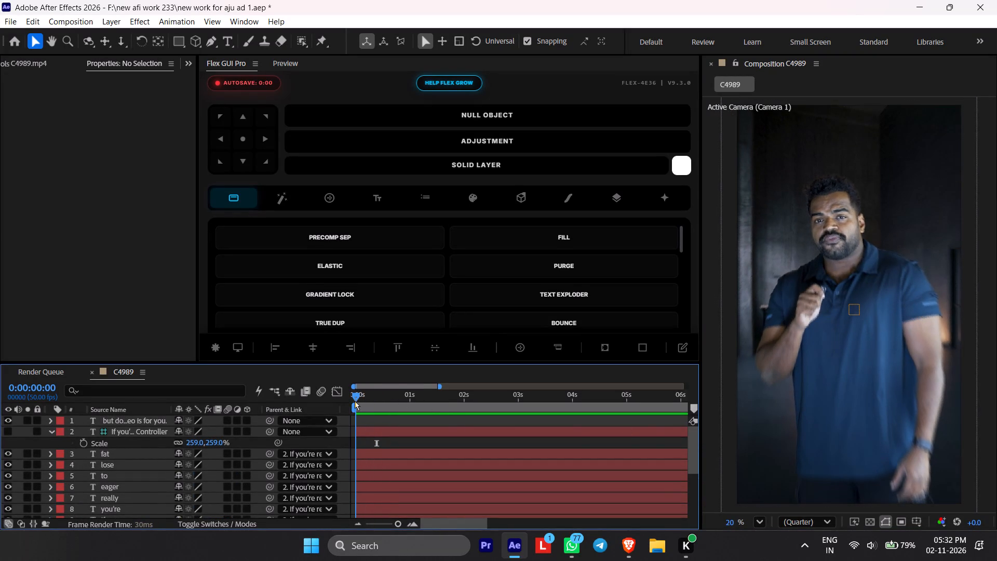
drag(355, 401, 352, 402)
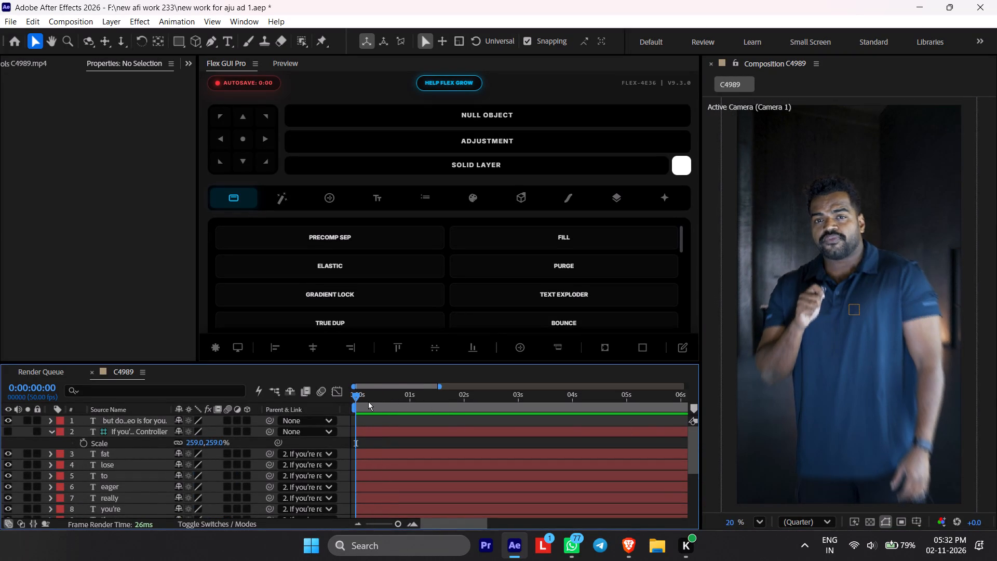
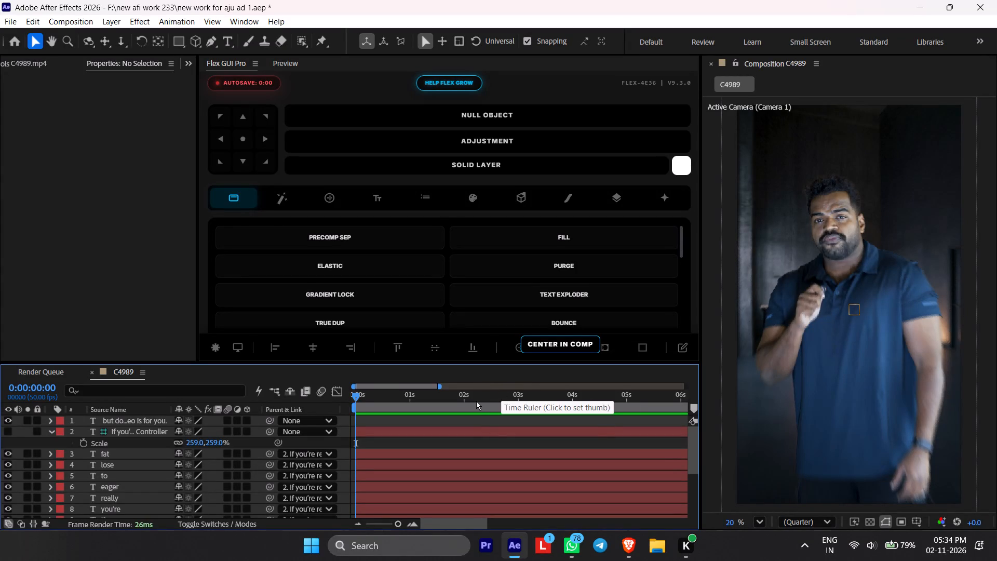
Scrub through the first second of the C4989 composition to examine when the caption appears over the presenter, stopping at 0:00:00:20.
drag(450, 396, 354, 410)
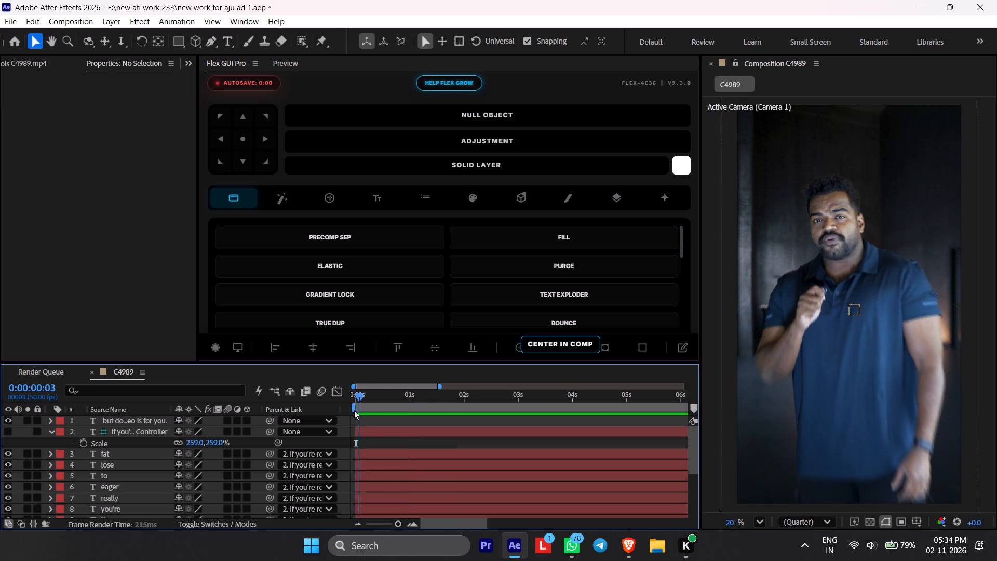
drag(354, 410, 333, 415)
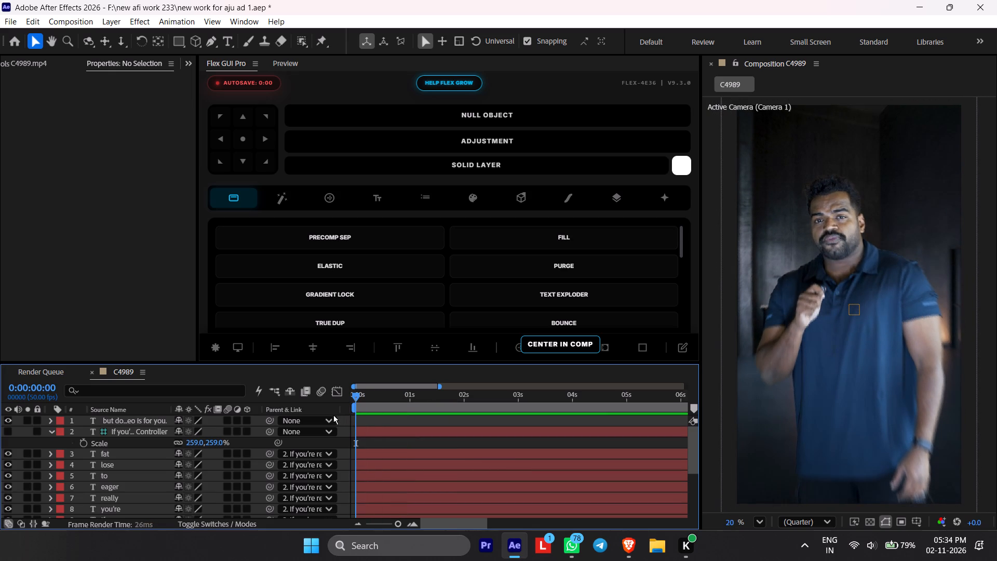
drag(333, 415, 334, 415)
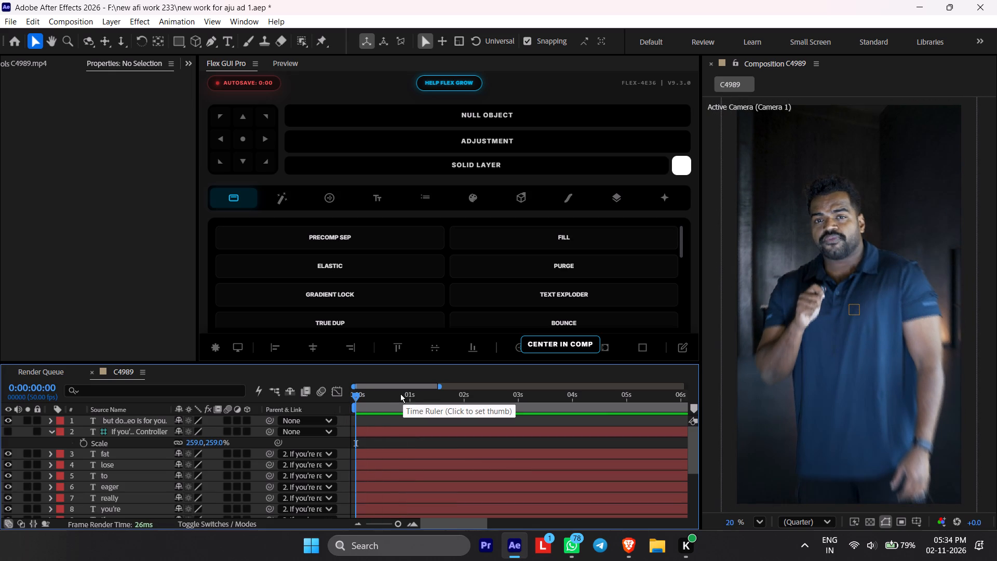
drag(400, 394, 398, 392)
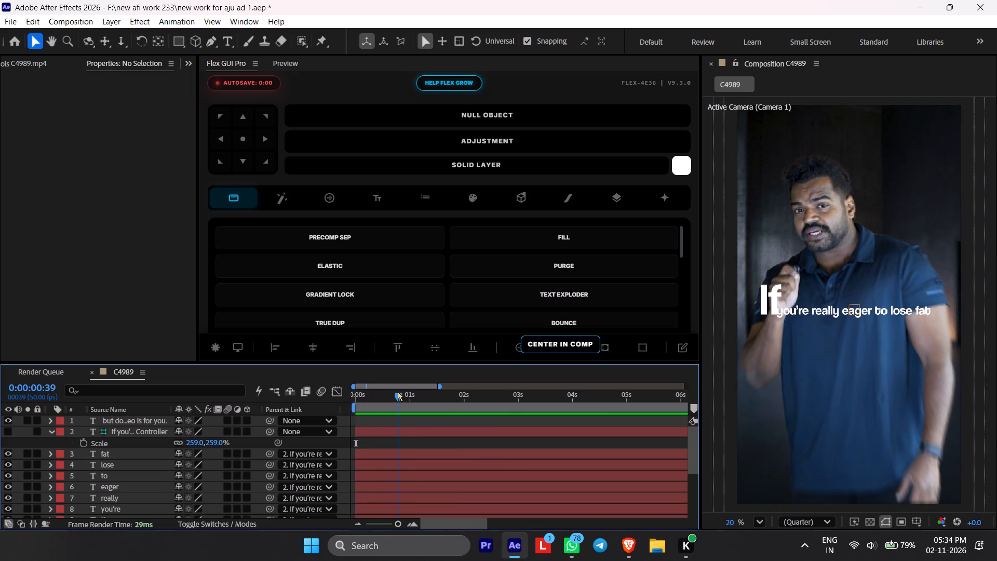
drag(398, 392, 392, 390)
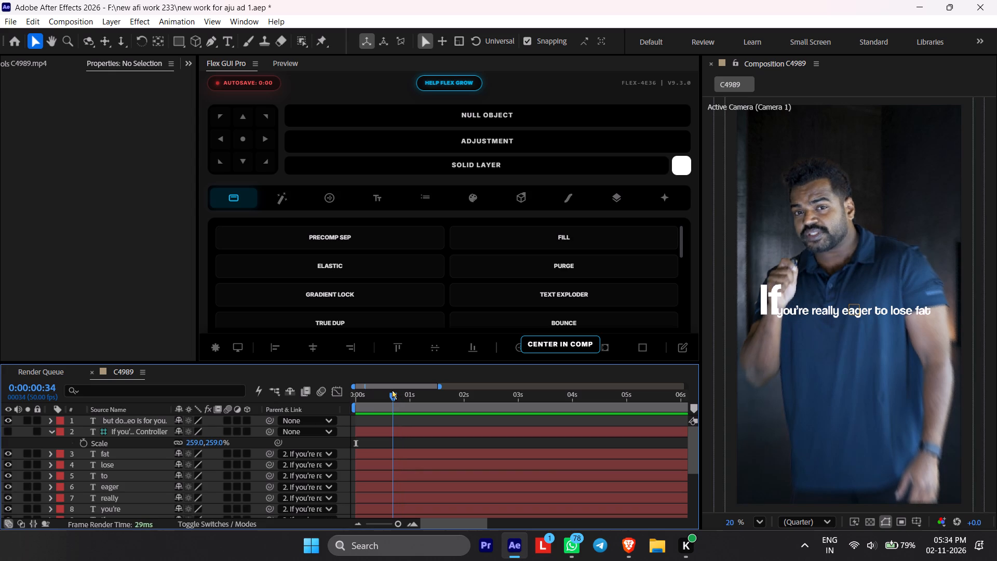
drag(392, 390, 389, 389)
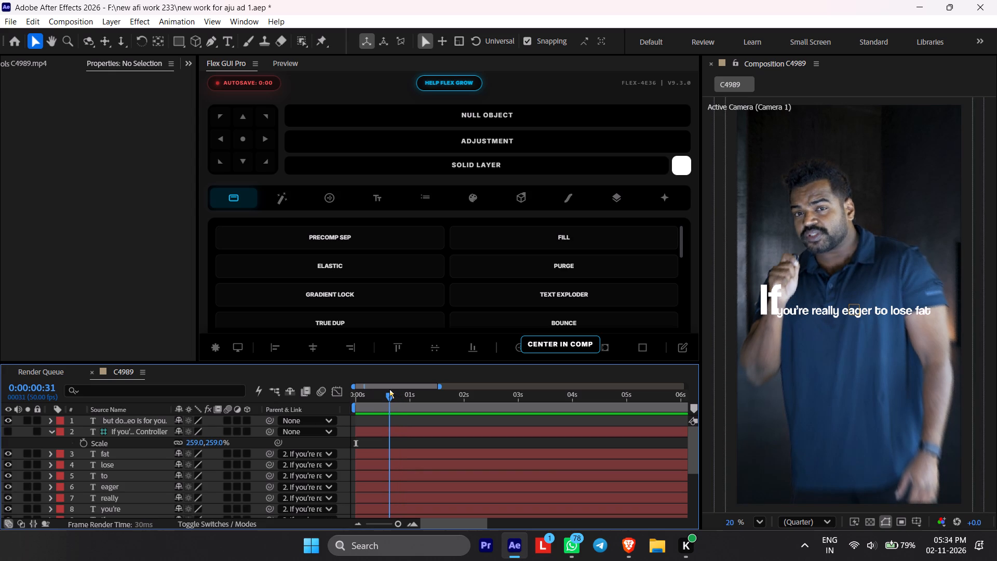
drag(389, 389, 377, 391)
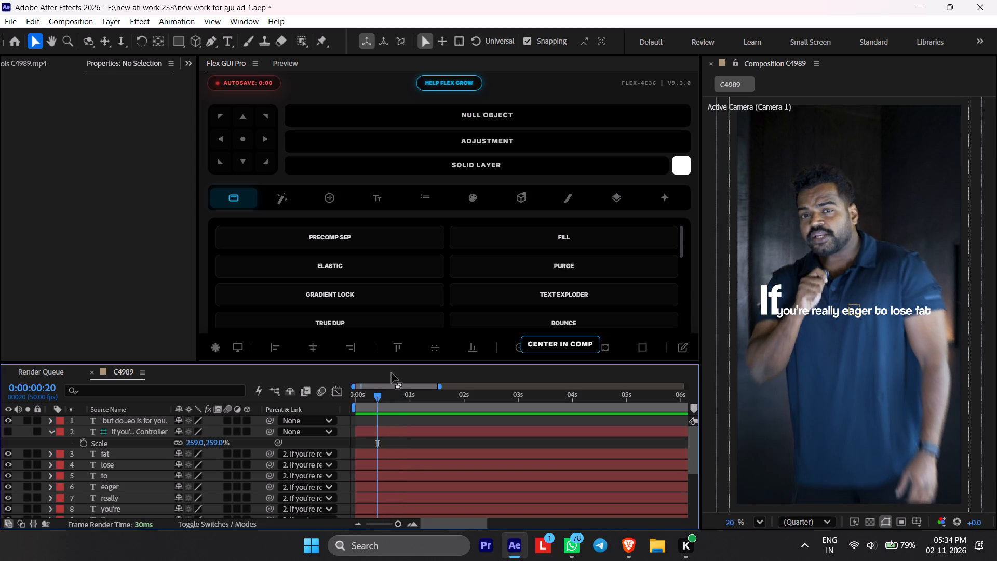
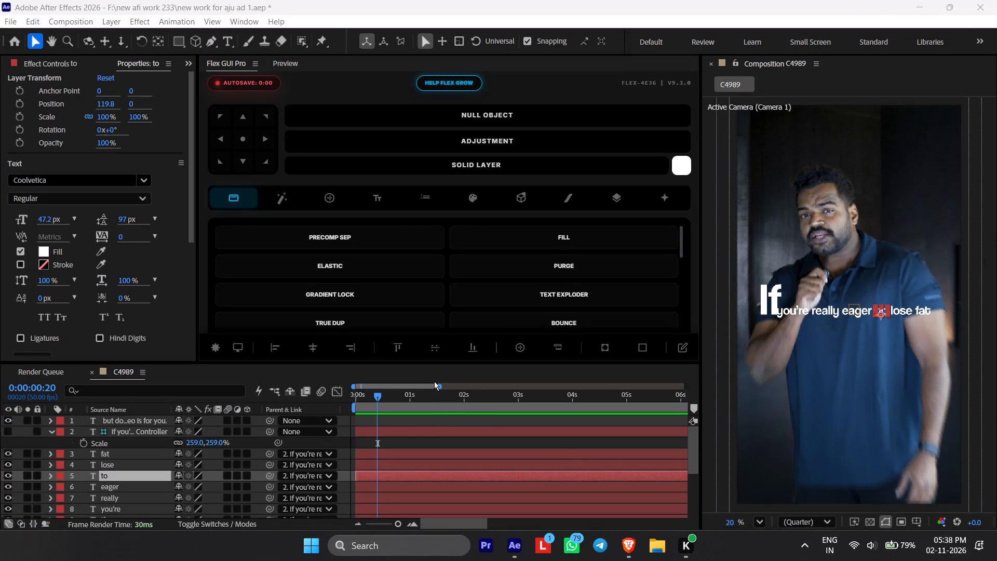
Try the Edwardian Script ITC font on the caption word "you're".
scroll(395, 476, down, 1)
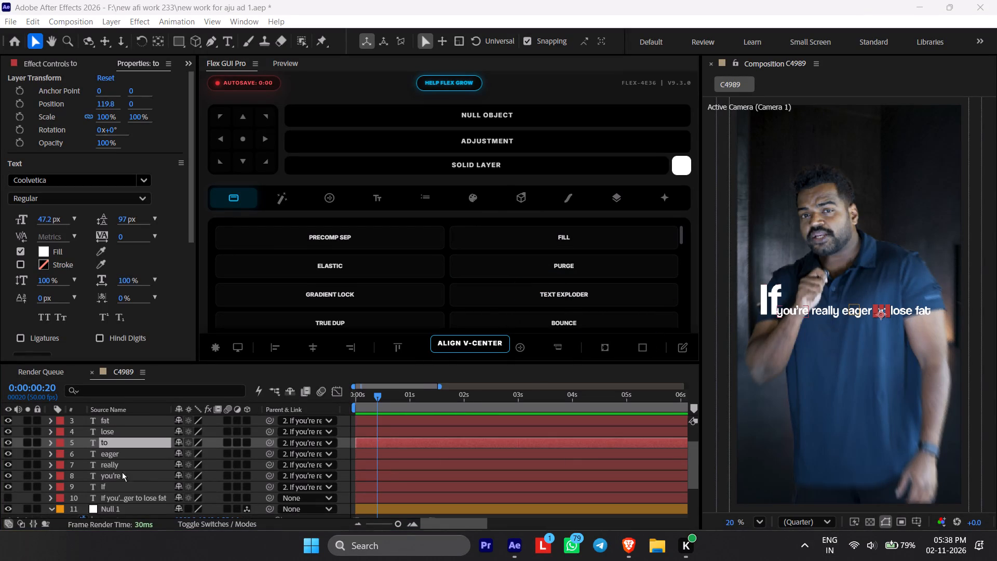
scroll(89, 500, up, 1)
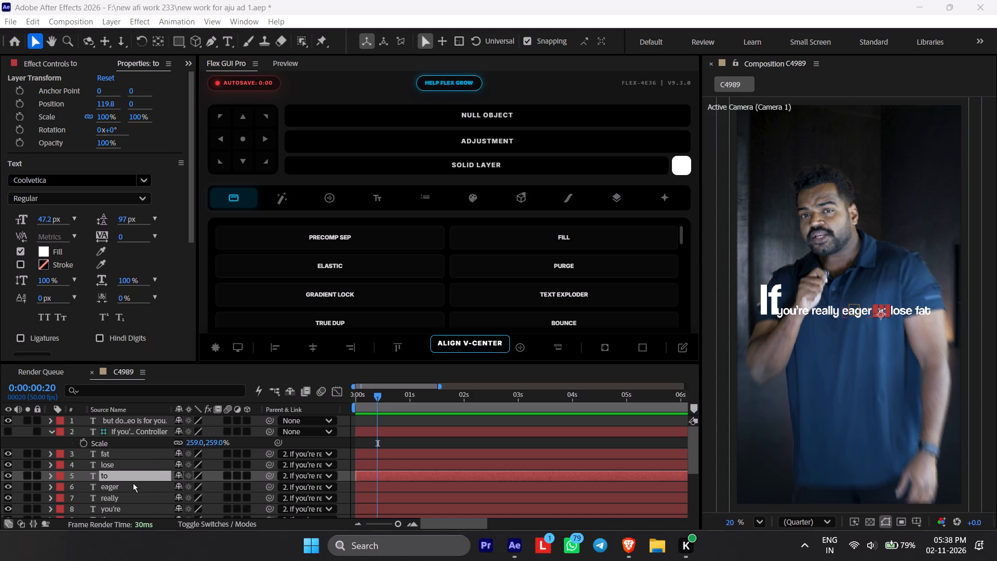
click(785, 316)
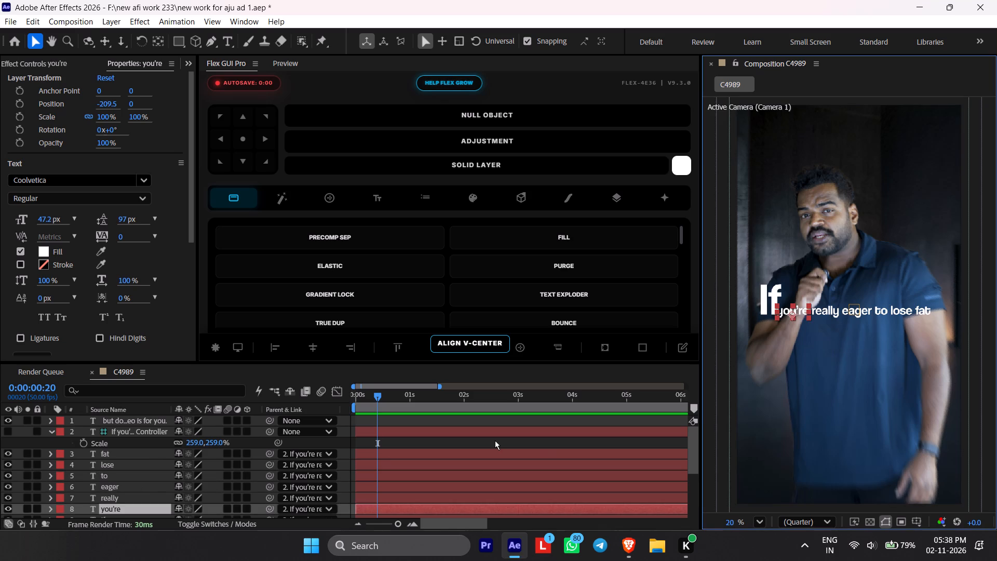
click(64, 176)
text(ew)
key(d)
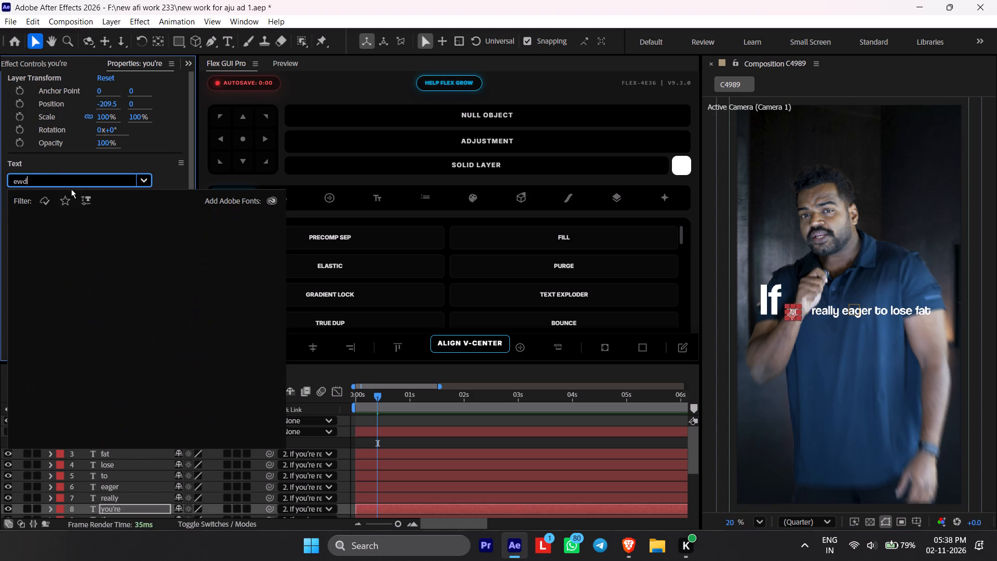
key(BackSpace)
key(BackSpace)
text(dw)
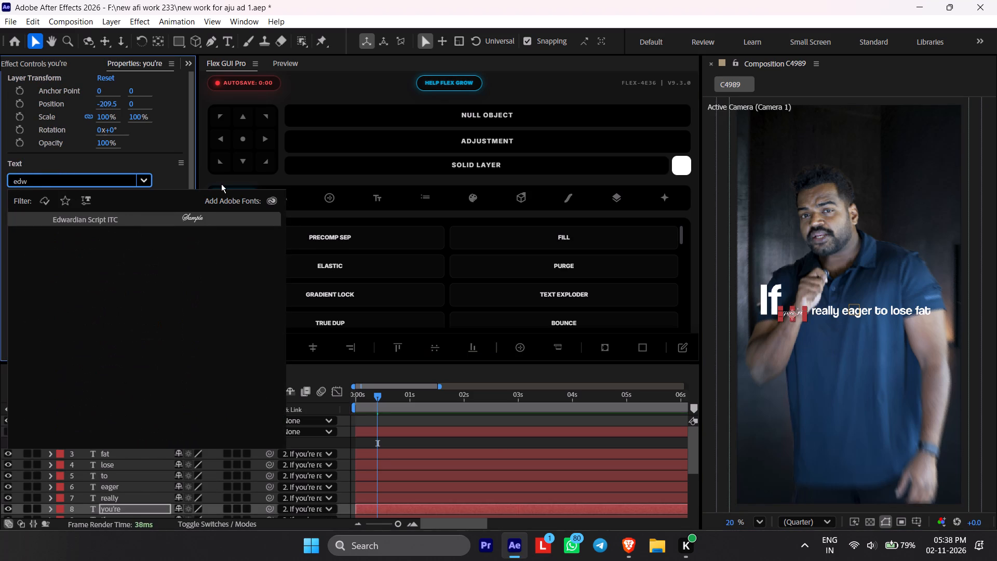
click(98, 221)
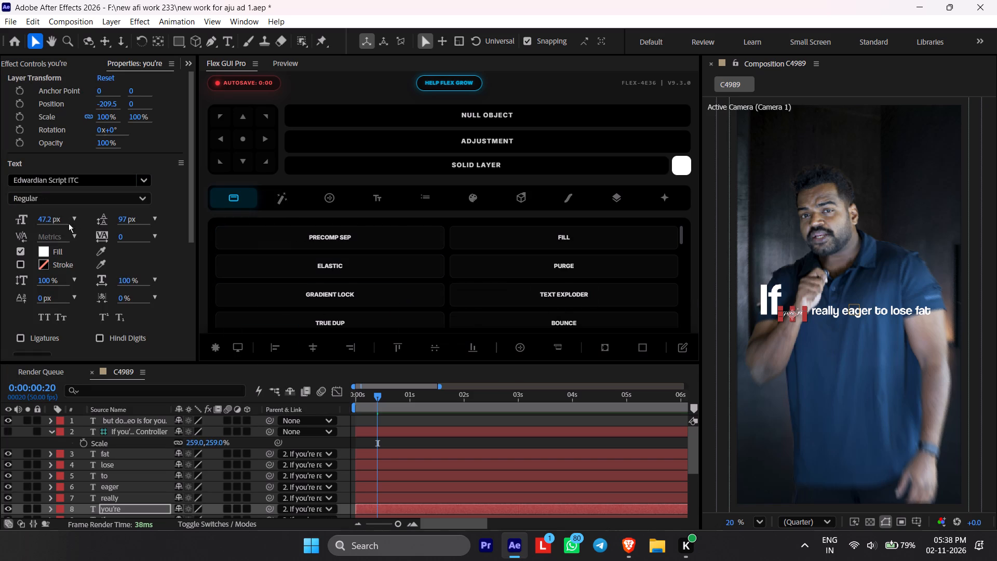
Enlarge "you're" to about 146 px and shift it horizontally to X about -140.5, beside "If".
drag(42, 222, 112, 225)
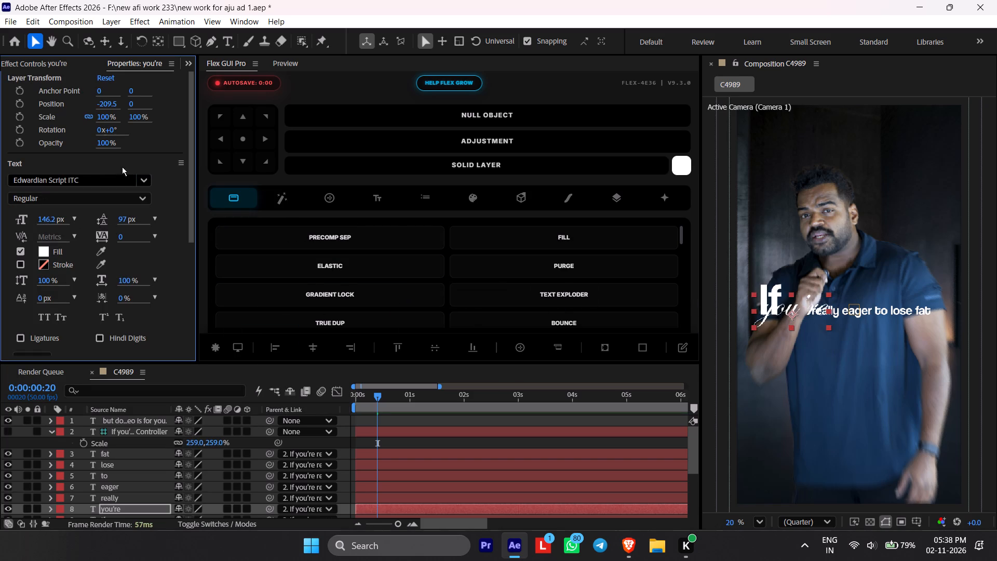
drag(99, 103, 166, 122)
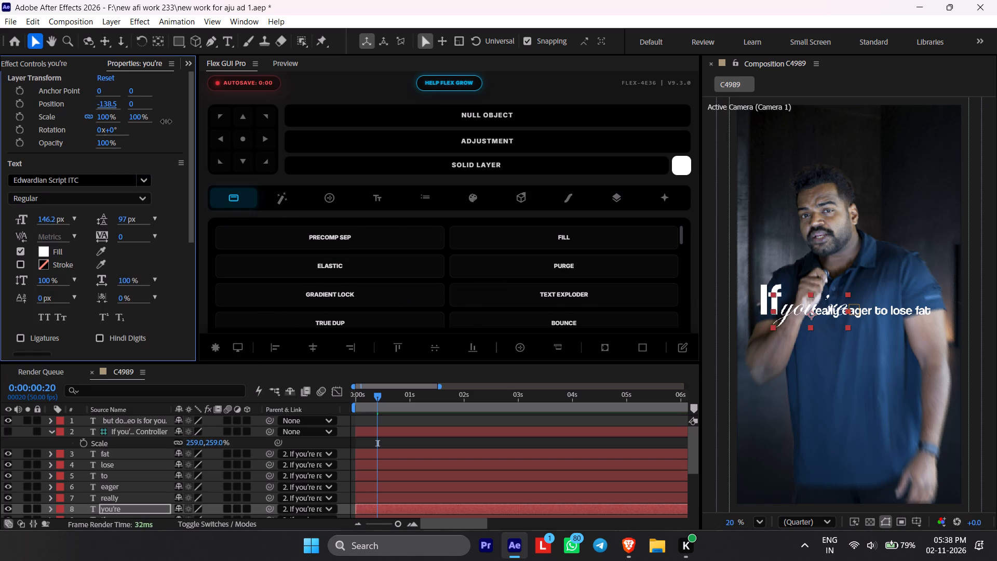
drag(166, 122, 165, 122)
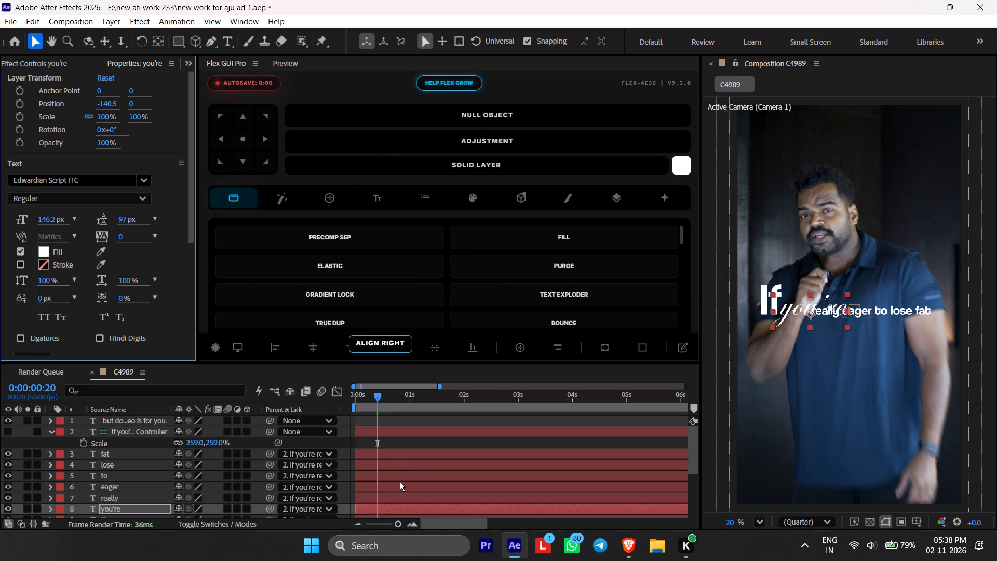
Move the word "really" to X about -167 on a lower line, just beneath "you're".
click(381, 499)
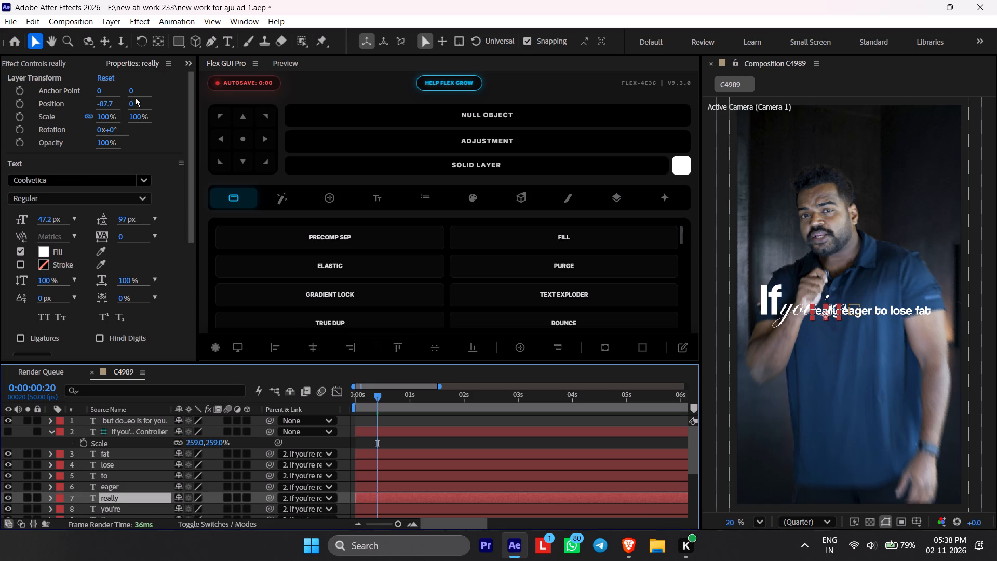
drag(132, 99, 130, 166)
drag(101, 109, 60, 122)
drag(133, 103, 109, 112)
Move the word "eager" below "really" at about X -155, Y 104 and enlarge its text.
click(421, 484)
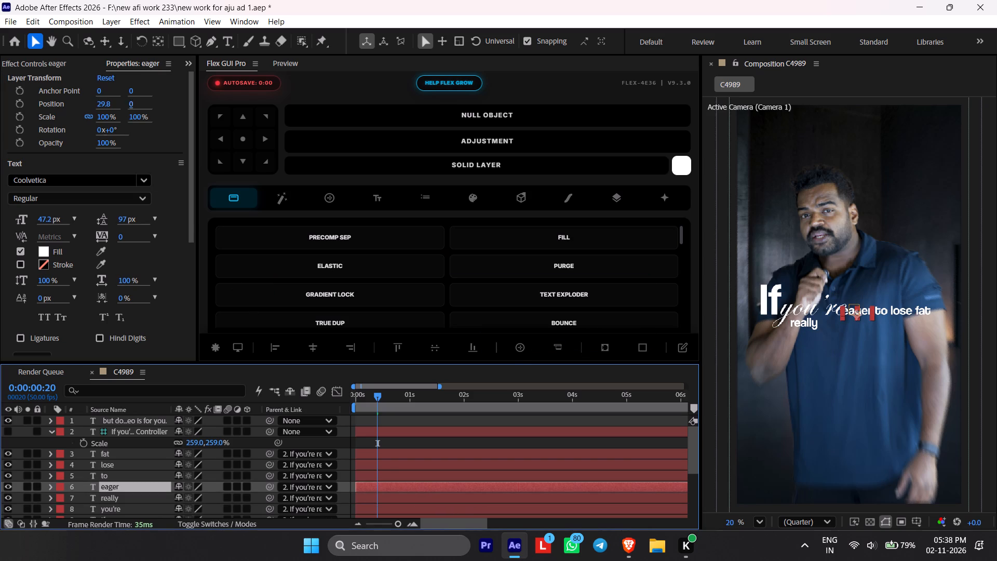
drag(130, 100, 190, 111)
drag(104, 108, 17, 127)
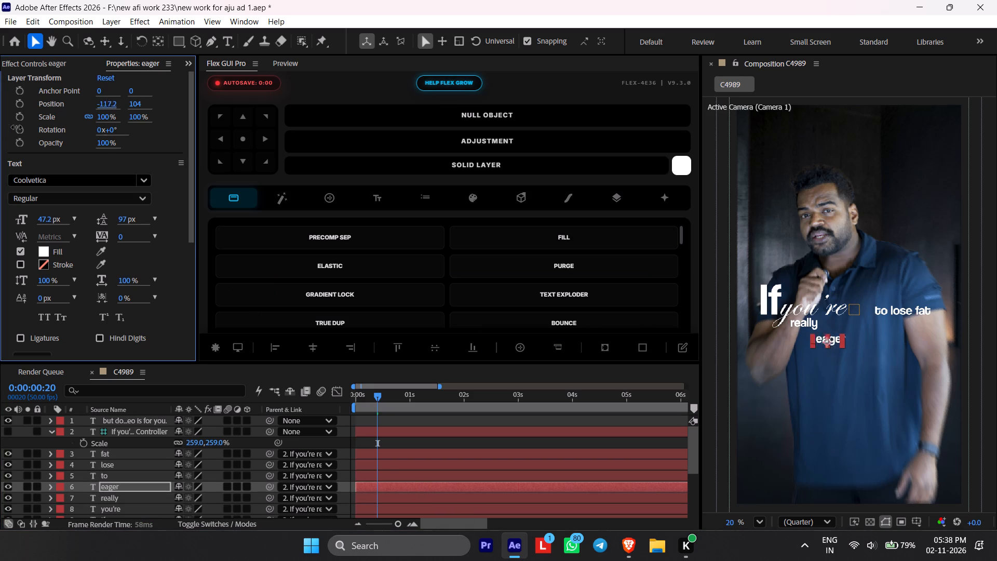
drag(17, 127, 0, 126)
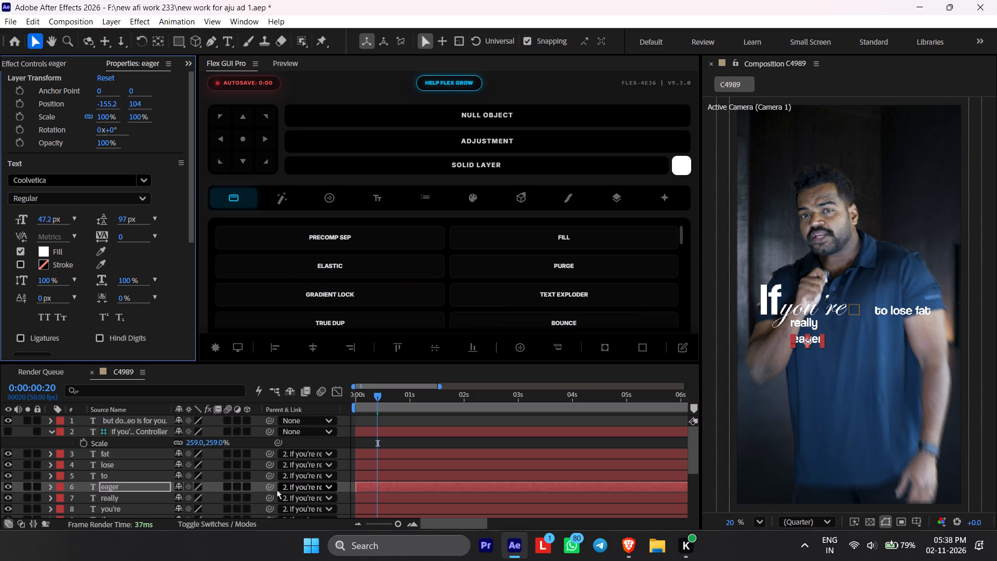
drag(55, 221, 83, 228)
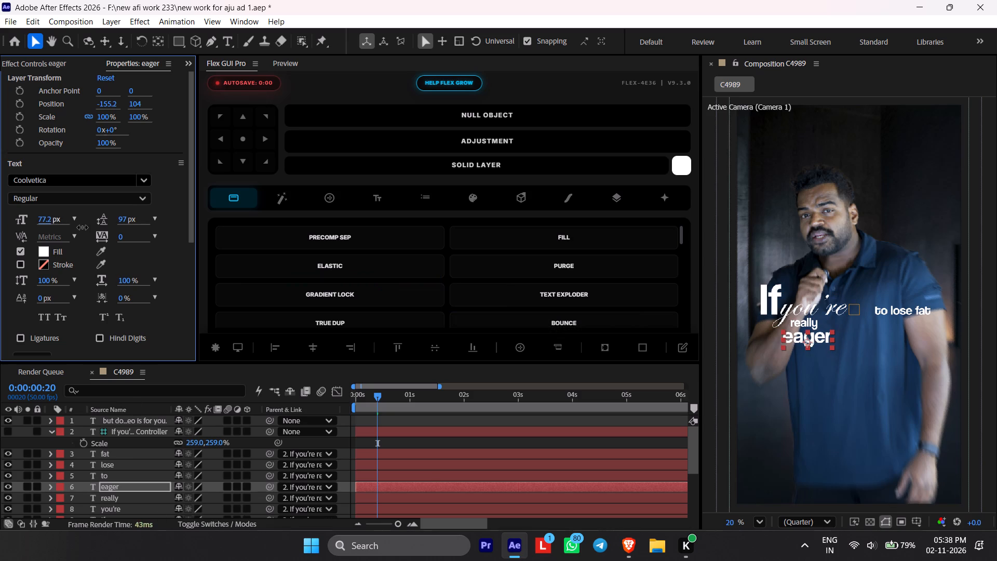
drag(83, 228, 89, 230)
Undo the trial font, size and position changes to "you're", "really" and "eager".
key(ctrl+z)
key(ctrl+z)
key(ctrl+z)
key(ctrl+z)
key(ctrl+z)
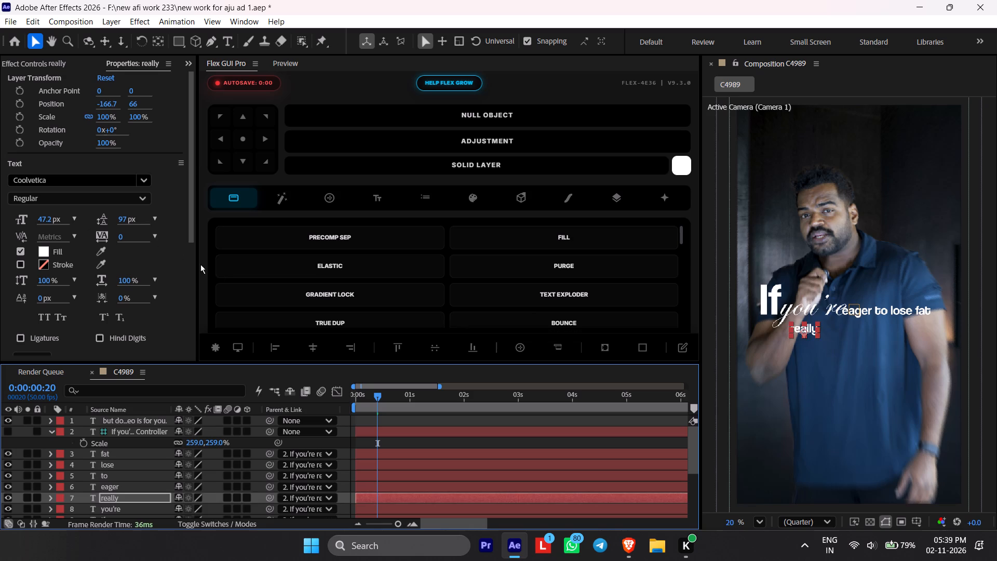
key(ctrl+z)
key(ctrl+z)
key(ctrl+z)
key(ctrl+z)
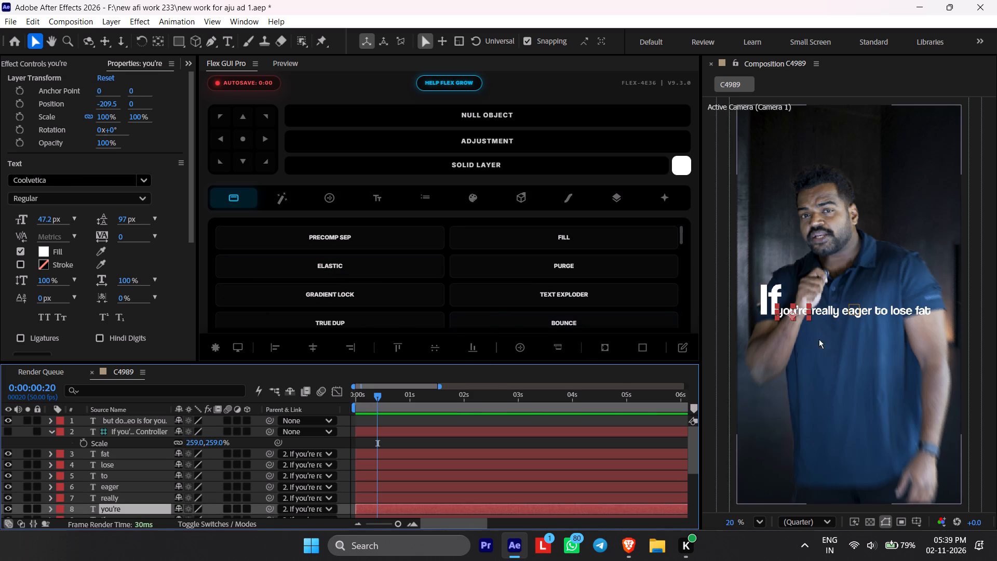
Edit the caption word "eager" so that it reads "Eager" with a capital E.
click(856, 311)
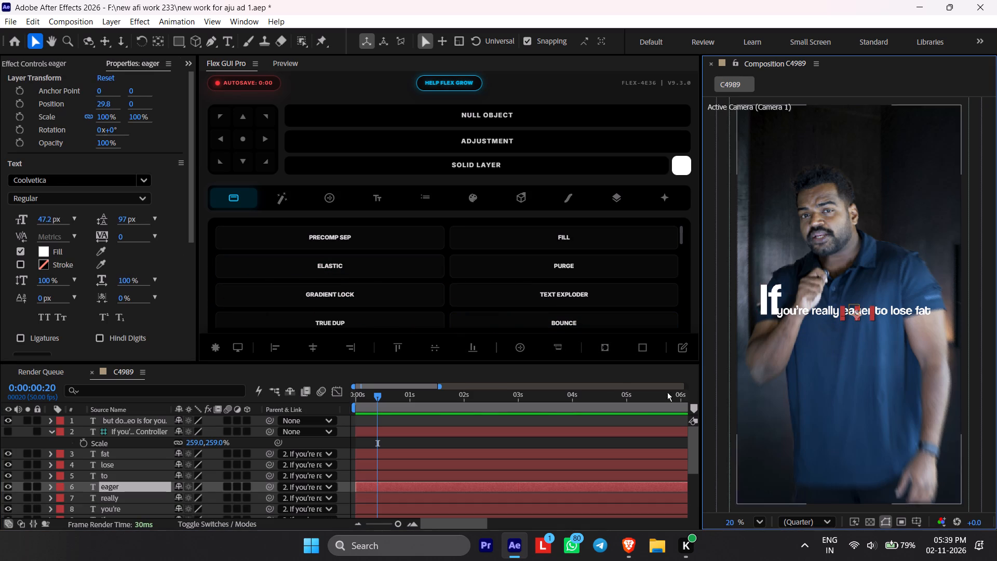
double_click(847, 311)
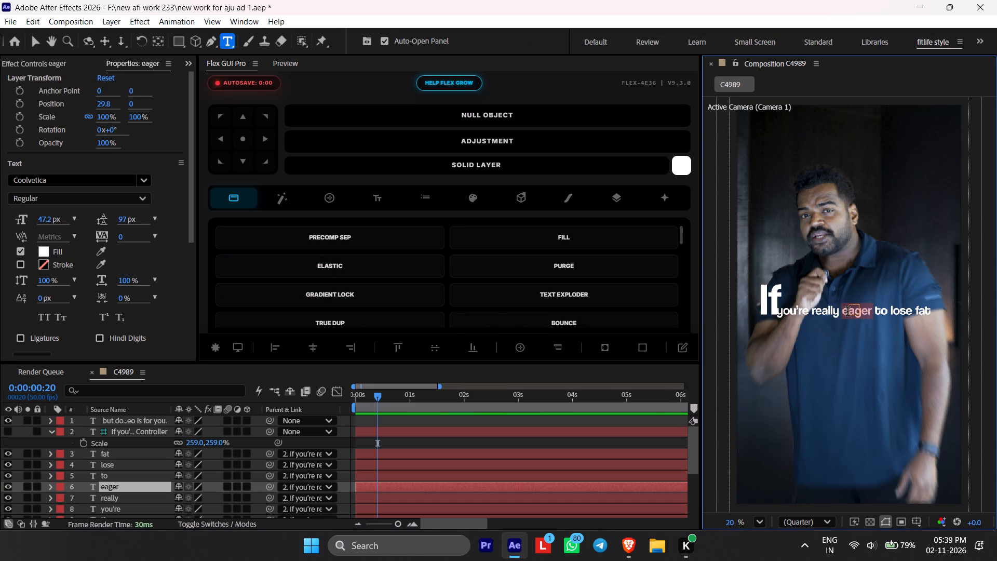
drag(846, 308, 833, 310)
key(shift+e)
click(498, 480)
click(492, 479)
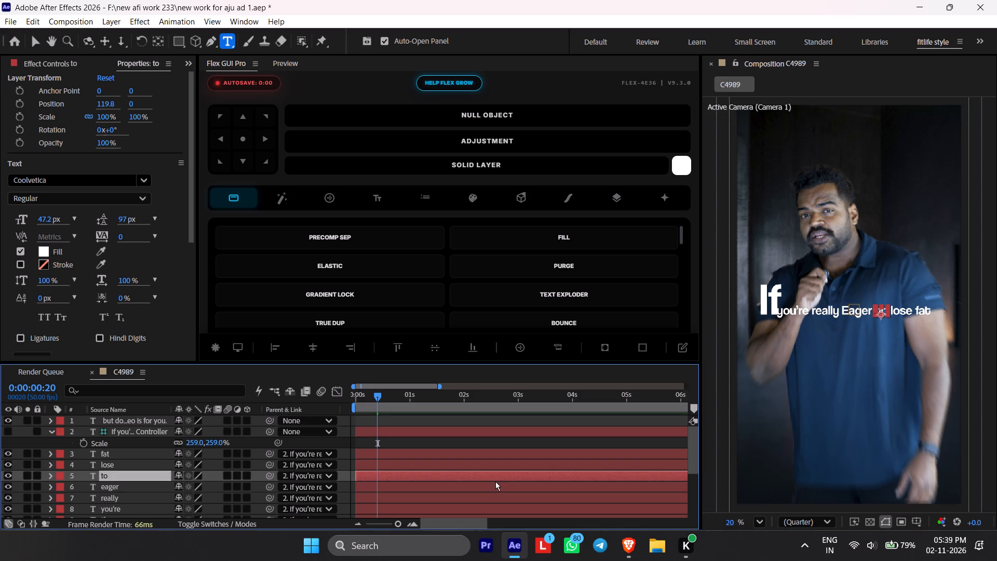
Enlarge "Eager" to about 165 px and lower it to Y 128, below the rest of the caption.
click(499, 486)
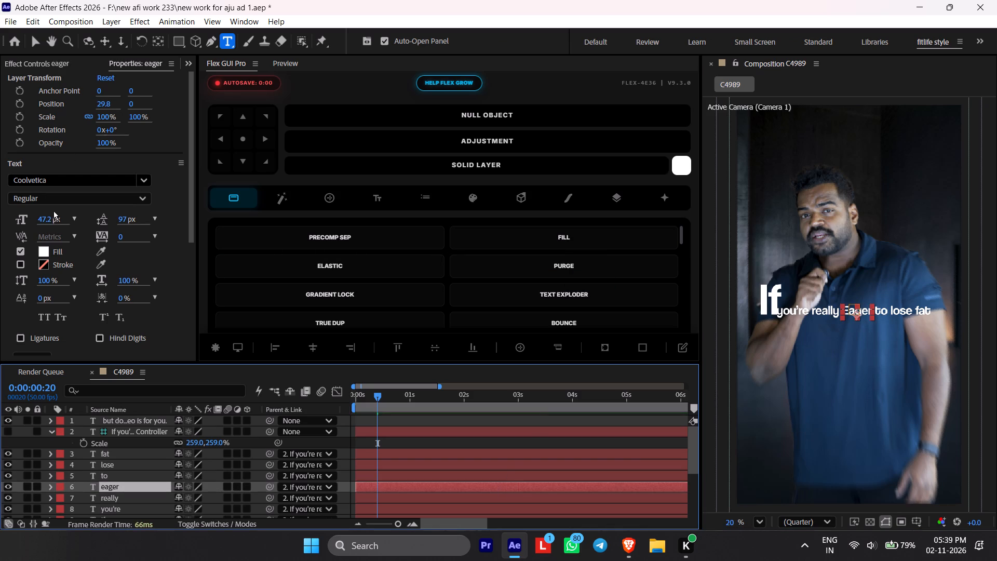
drag(53, 211, 93, 215)
drag(44, 221, 87, 218)
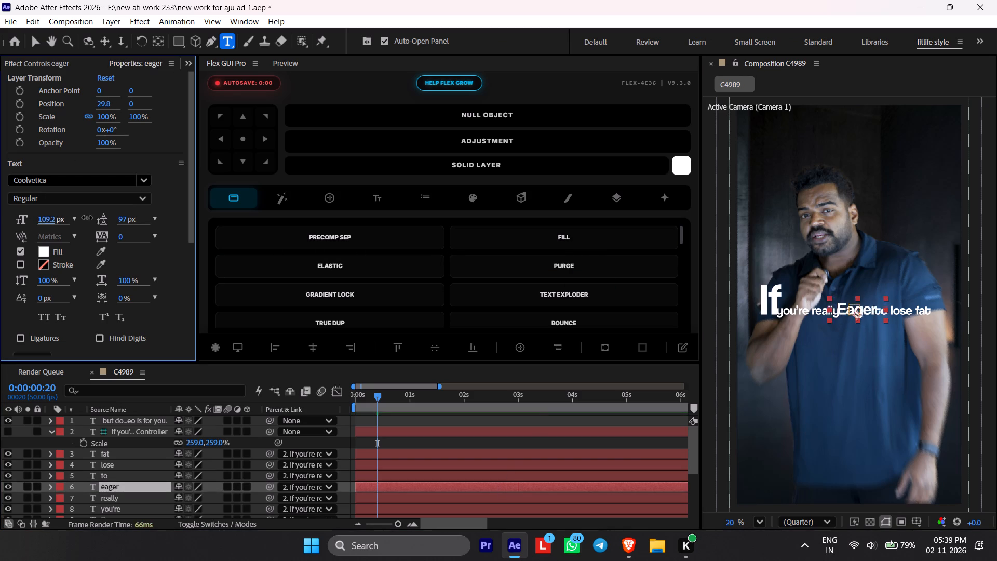
drag(87, 218, 131, 228)
drag(131, 104, 212, 135)
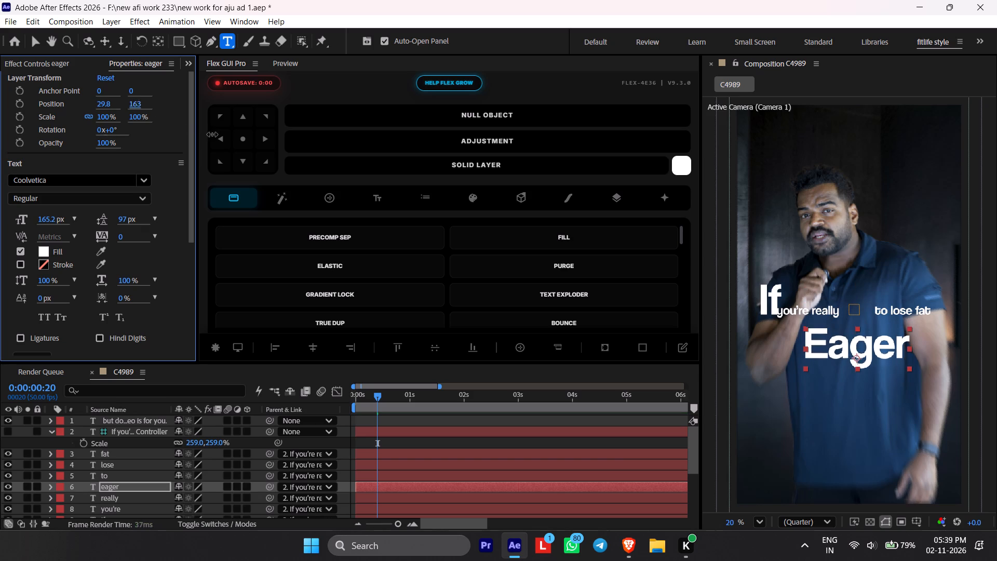
drag(212, 135, 184, 140)
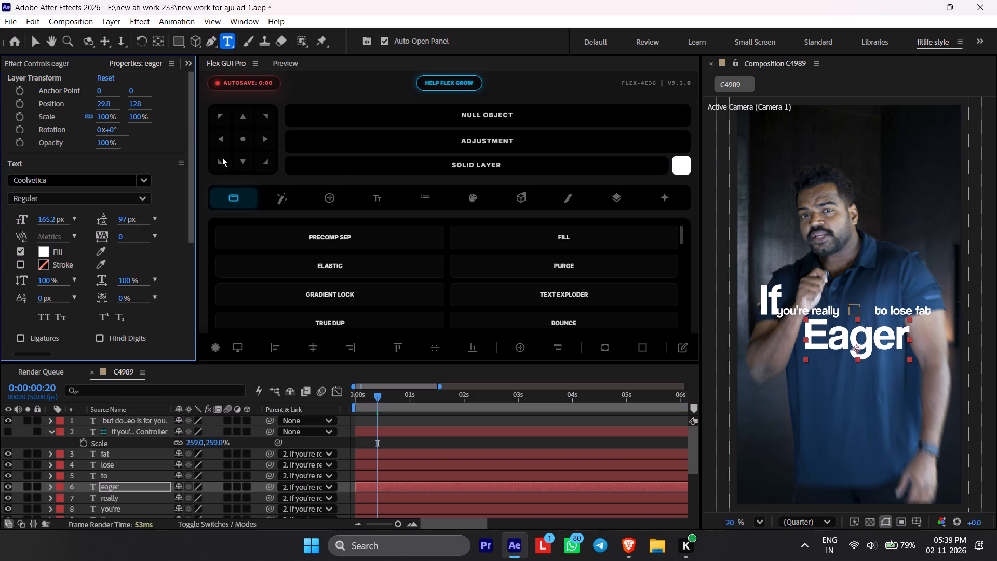
Lower the word "If" to Y 9 and shift it slightly away from "you're" so the two words no longer overlap.
click(769, 296)
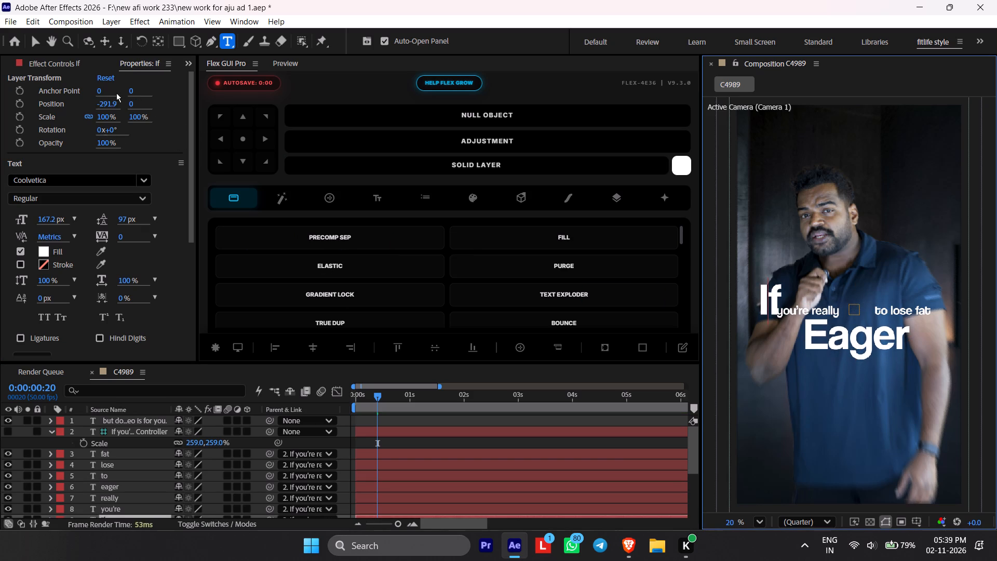
drag(135, 109, 120, 111)
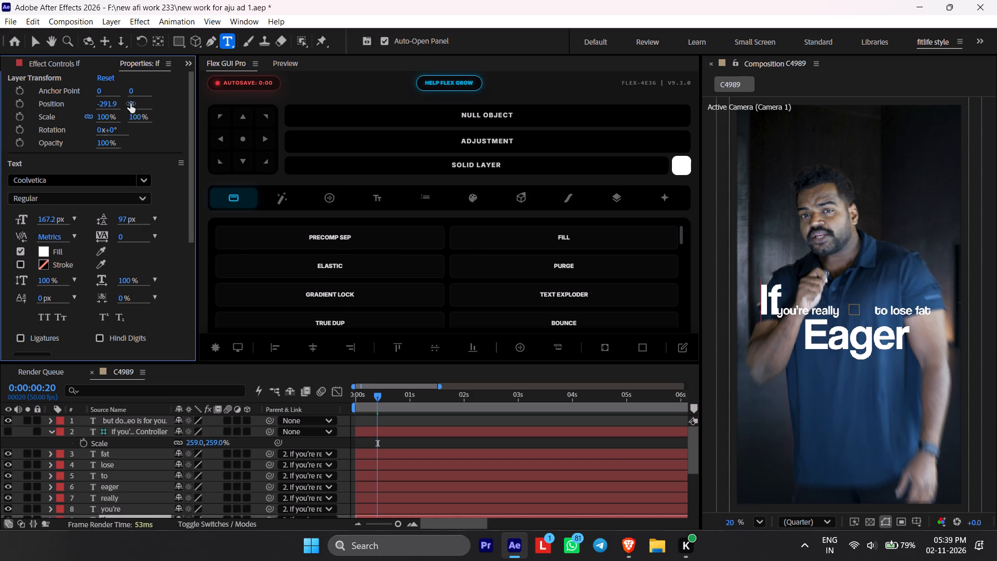
click(132, 103)
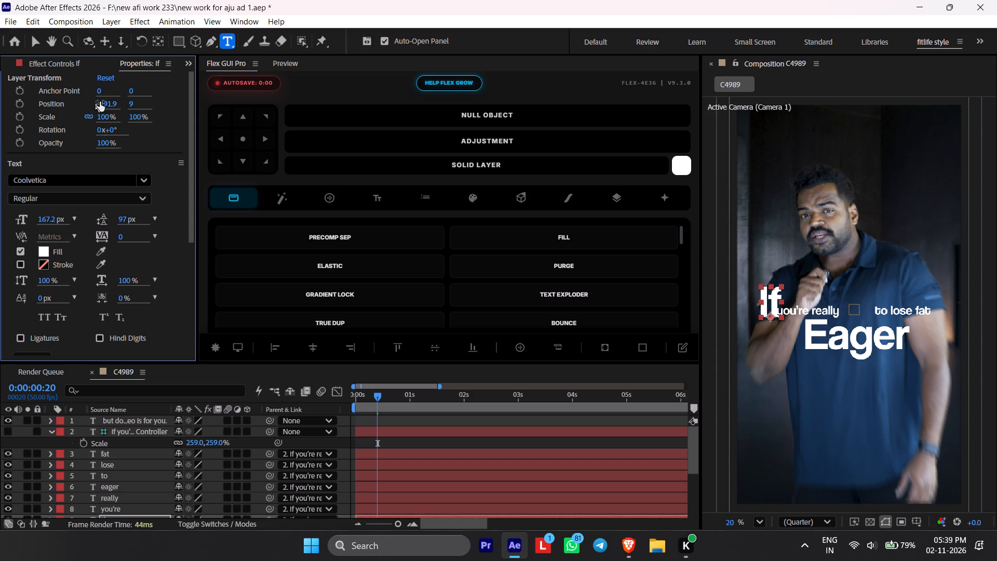
drag(105, 101, 102, 119)
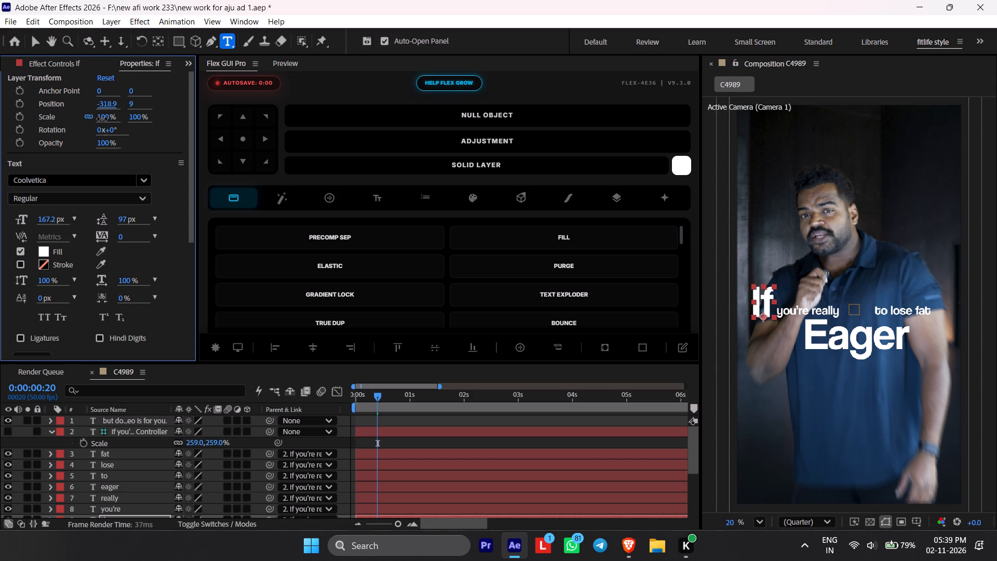
drag(102, 119, 111, 119)
Shift "Eager" horizontally to X about -65 so it sits under "you're really".
click(843, 337)
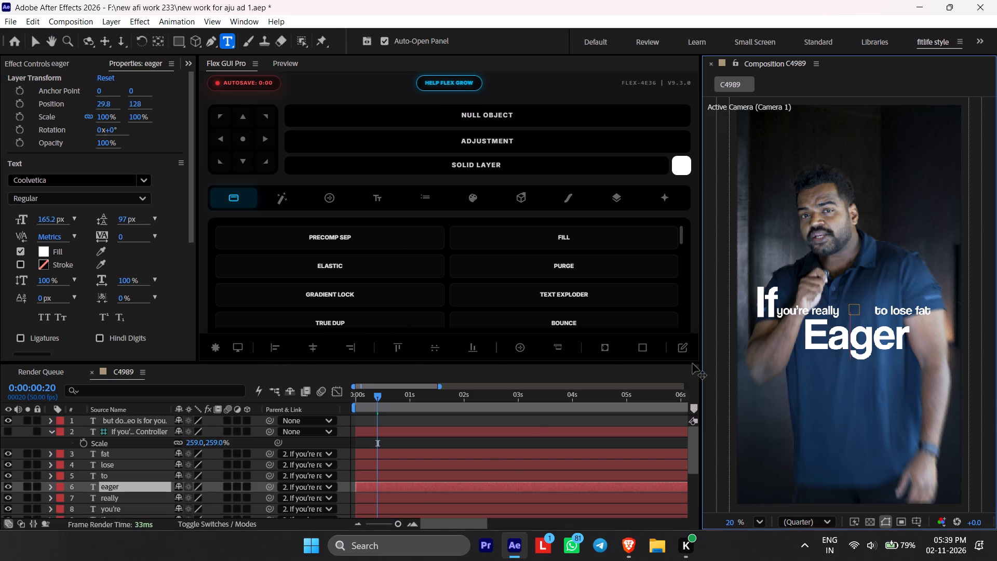
drag(110, 105, 48, 126)
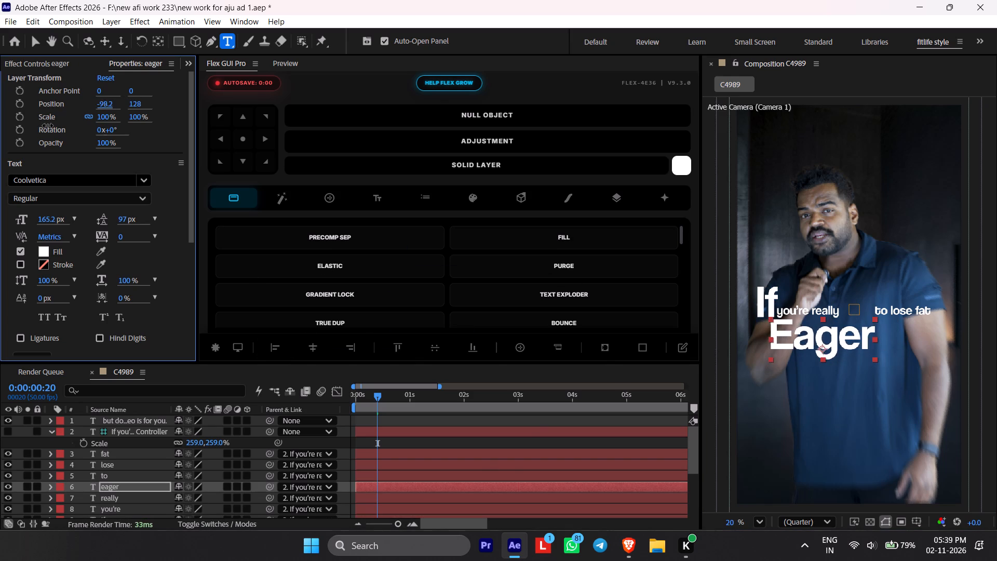
drag(48, 126, 64, 124)
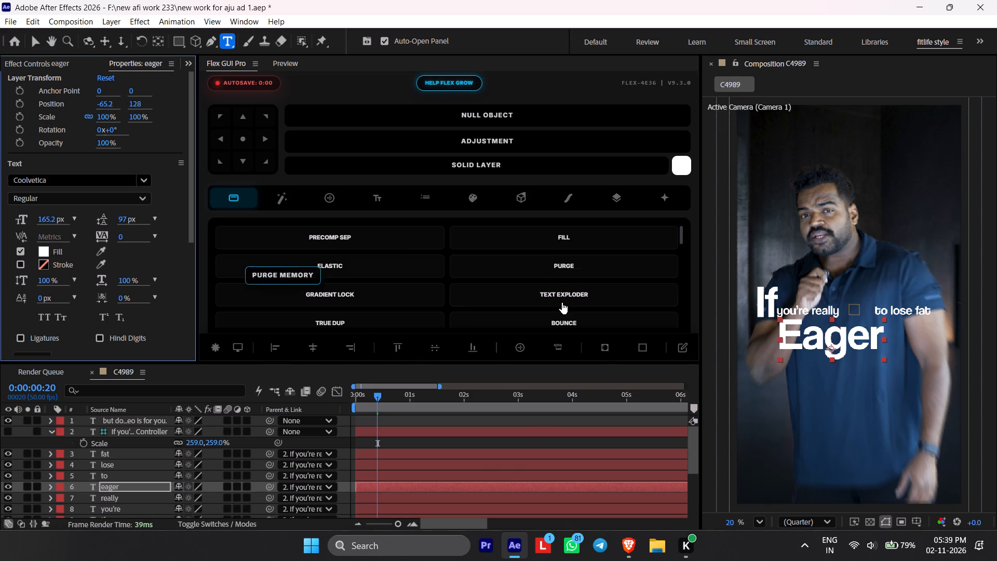
Lower the word "really" to Y 37 so it sits just above "Eager".
click(833, 305)
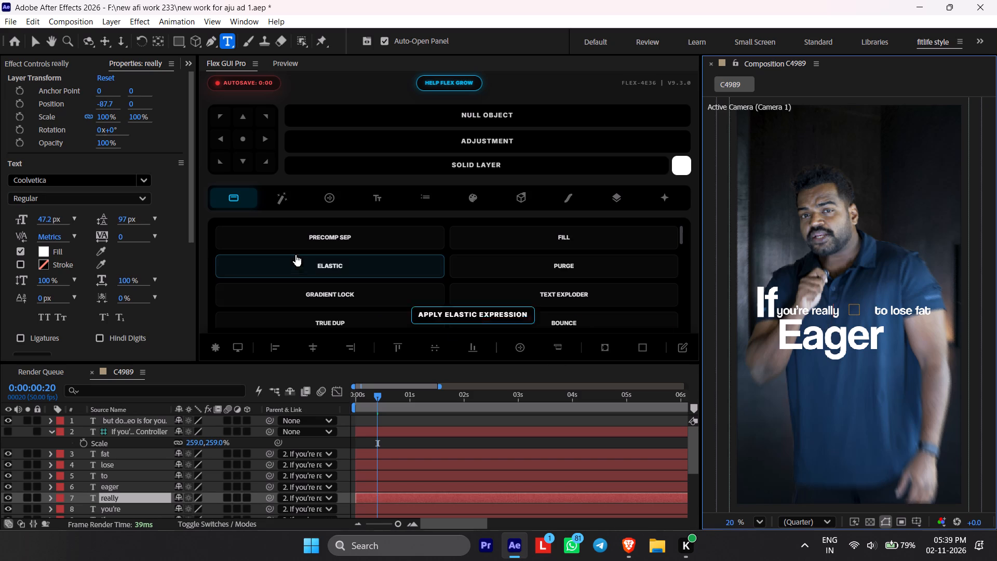
drag(131, 103, 157, 105)
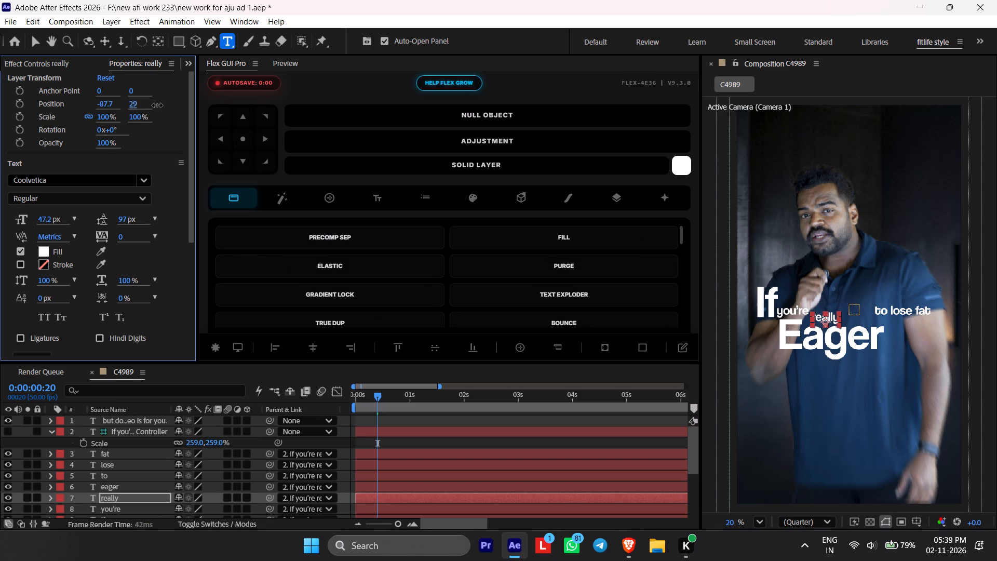
drag(157, 105, 159, 105)
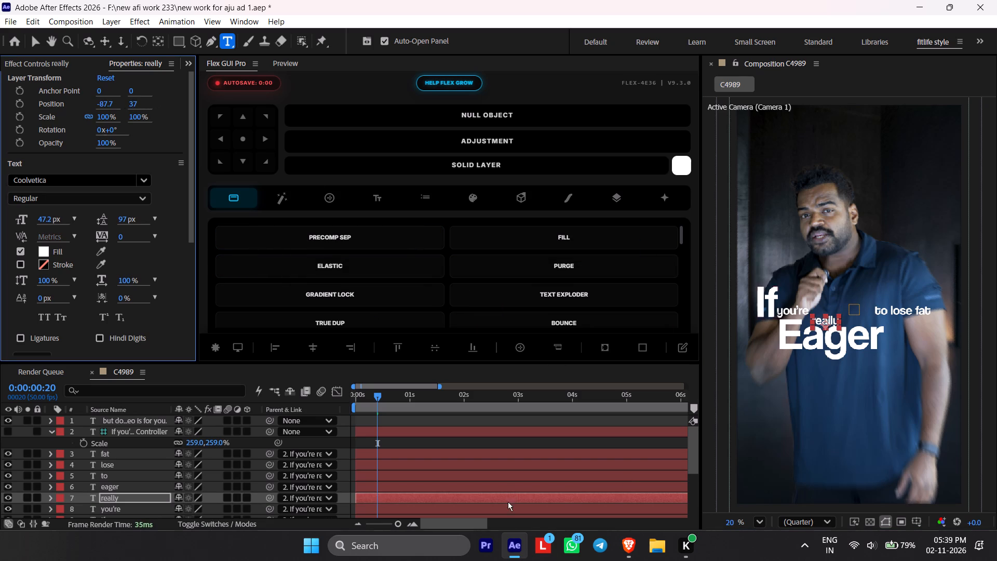
Move the word "to" horizontally to X about -120 so it sits directly after "you're".
click(505, 463)
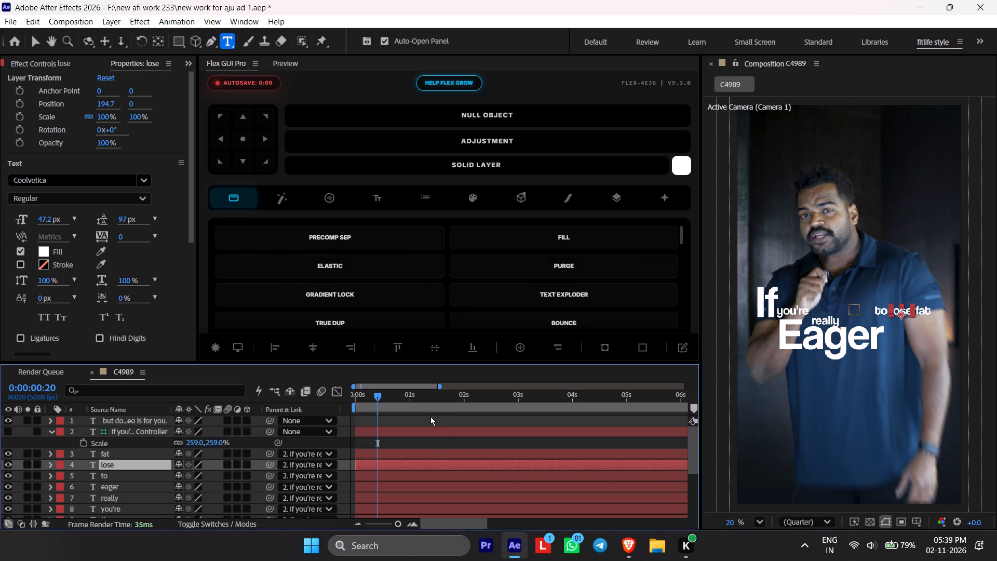
click(884, 308)
drag(102, 101, 0, 143)
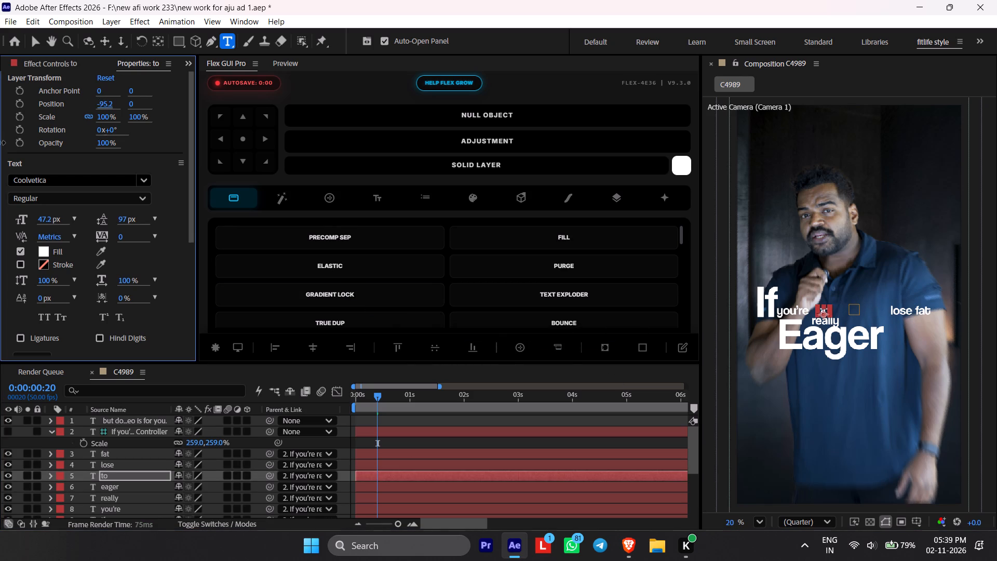
drag(0, 143, 0, 157)
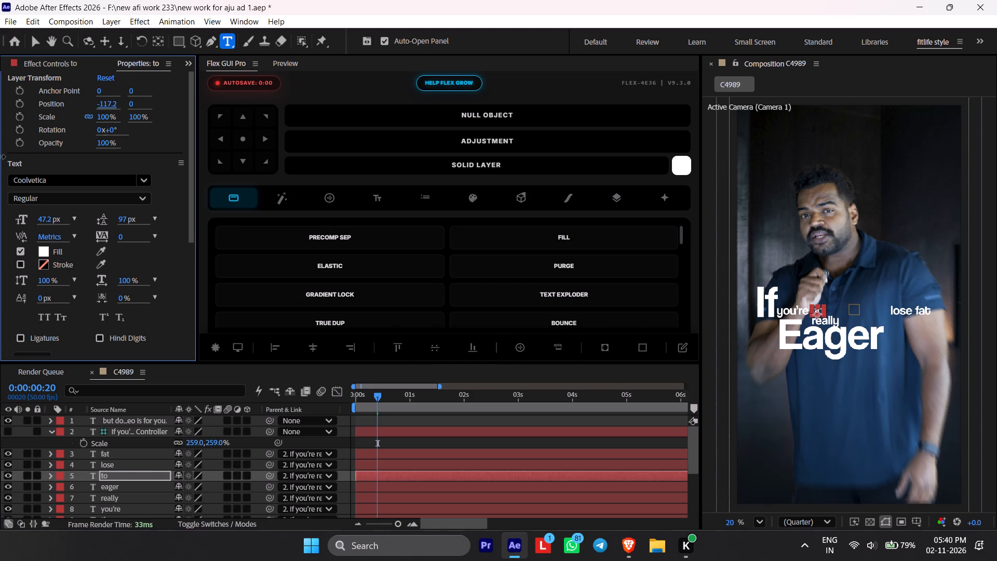
drag(0, 157, 0, 159)
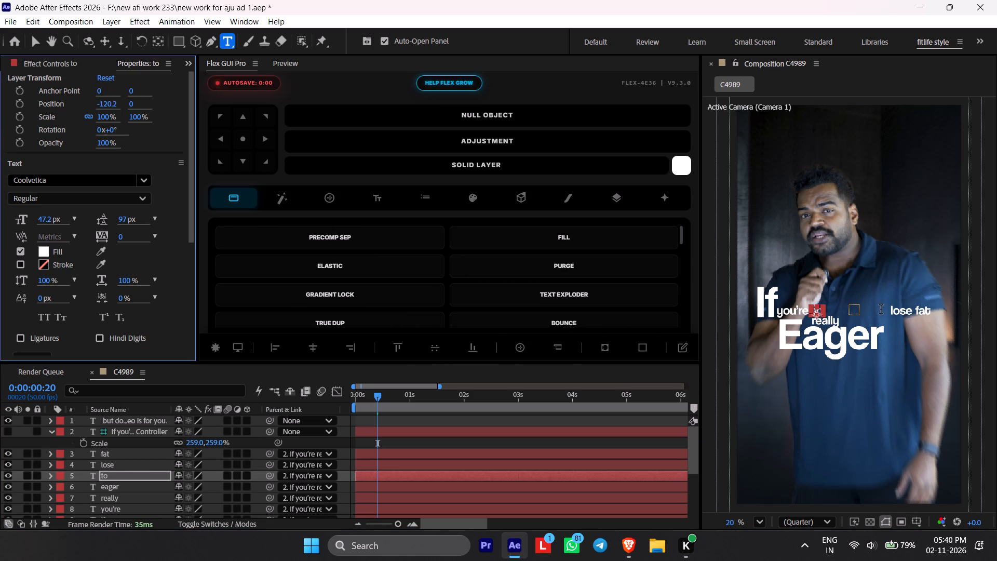
Move the word "lose" to about X 38, Y 173 so it sits beneath the end of "Eager".
click(894, 308)
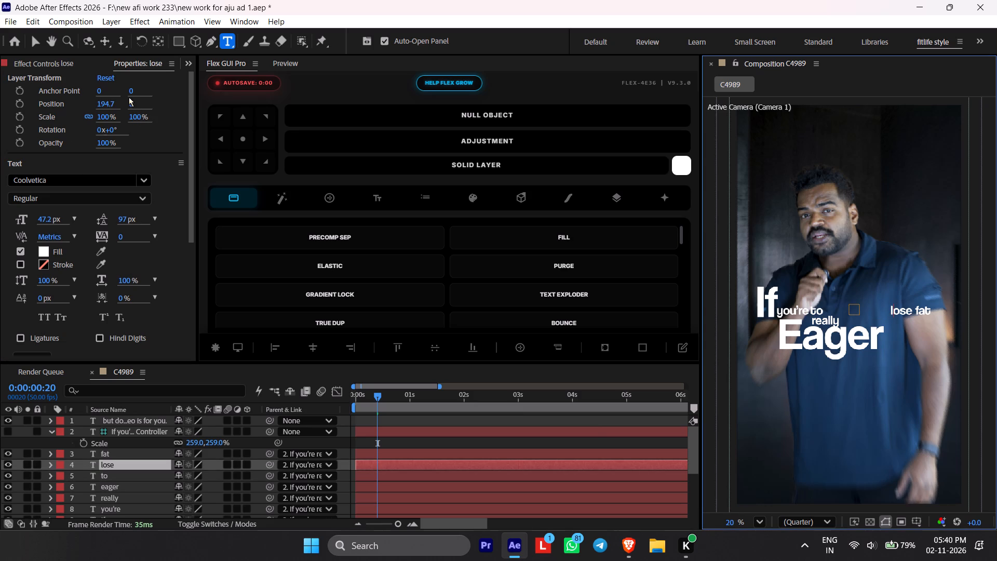
drag(131, 104, 221, 110)
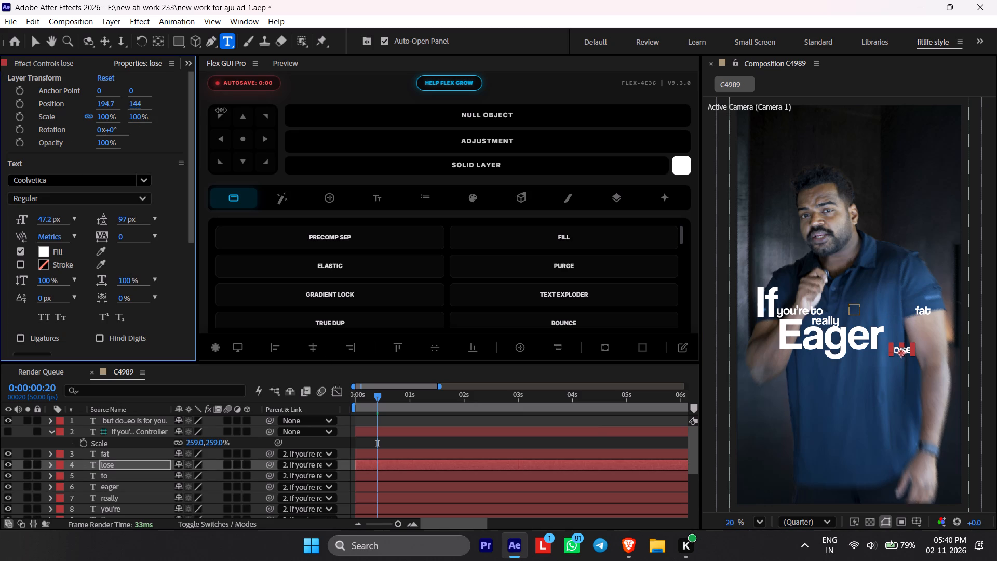
drag(221, 110, 222, 110)
click(95, 101)
drag(98, 101, 59, 108)
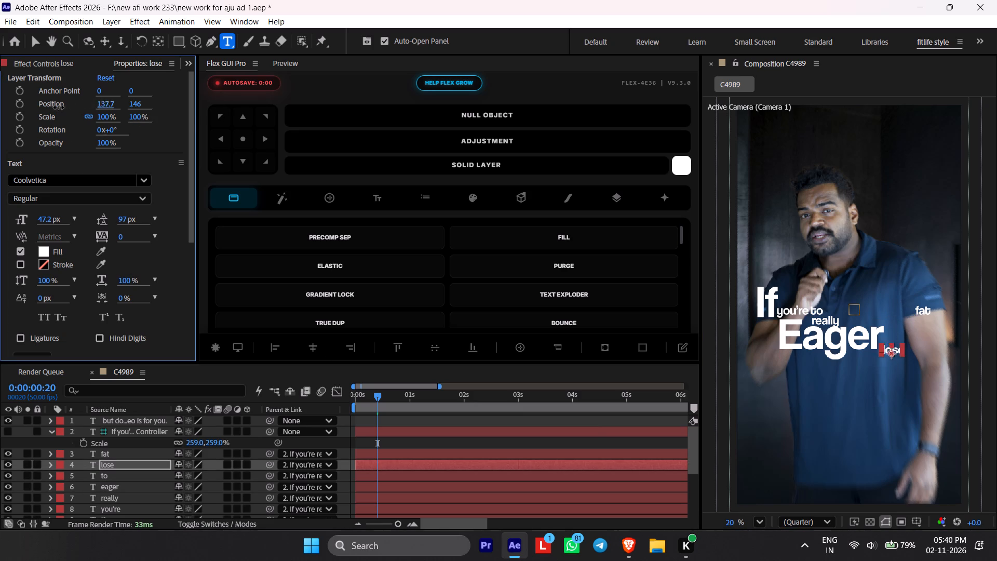
drag(59, 108, 9, 121)
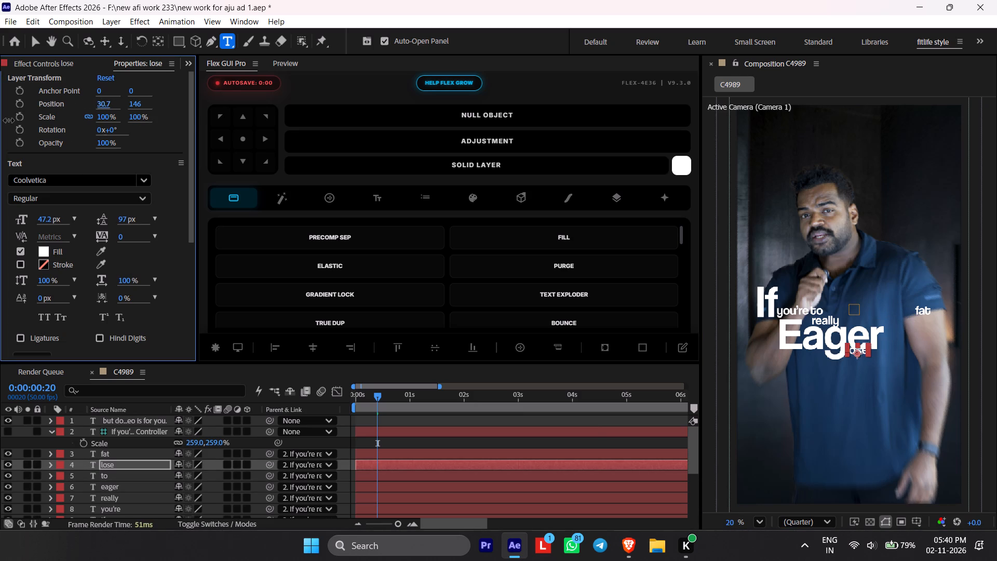
drag(9, 121, 15, 122)
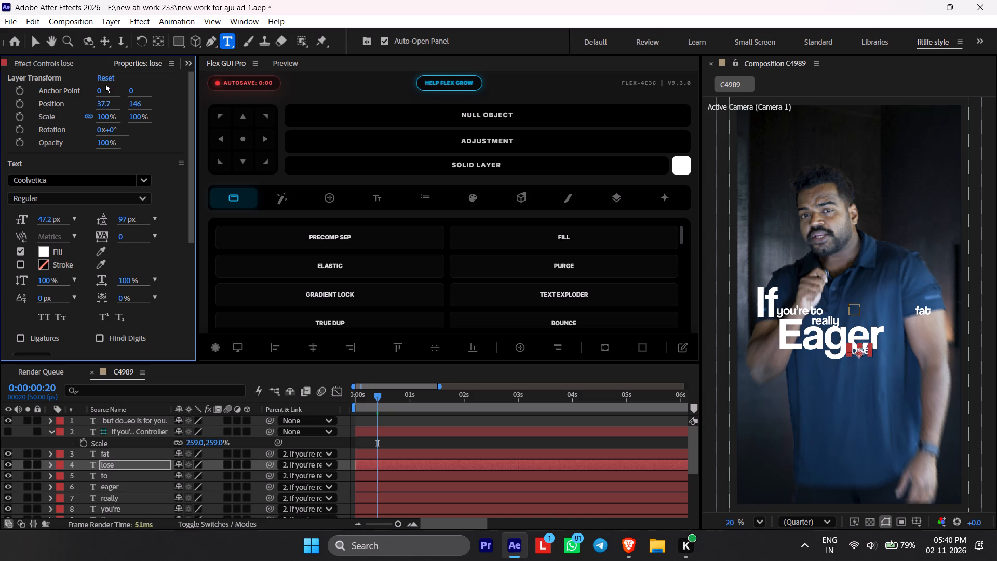
drag(138, 103, 157, 104)
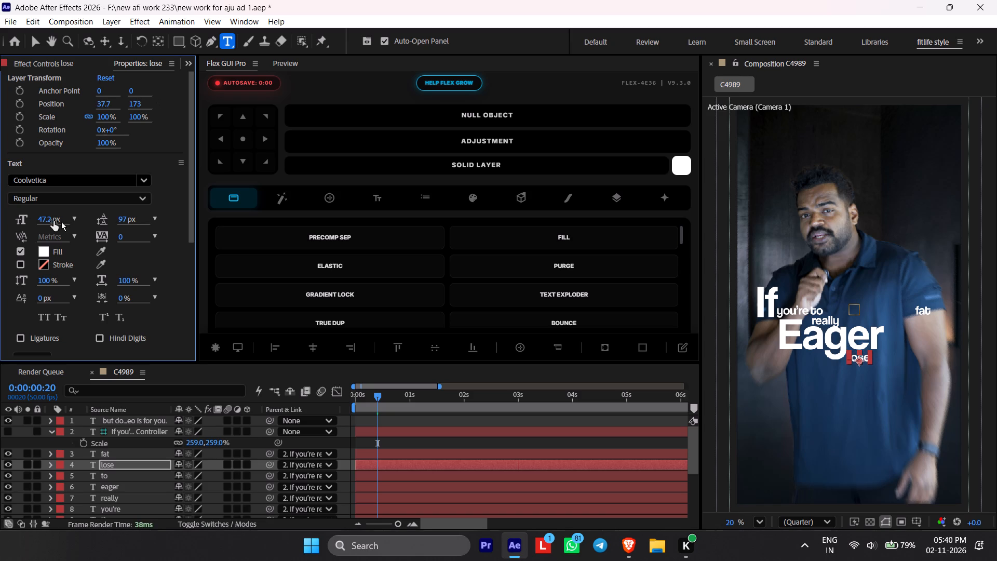
Enlarge "lose" to about 80 px and reposition it to about X 60, Y 191, just below "Eager".
drag(50, 220, 63, 221)
drag(102, 100, 127, 109)
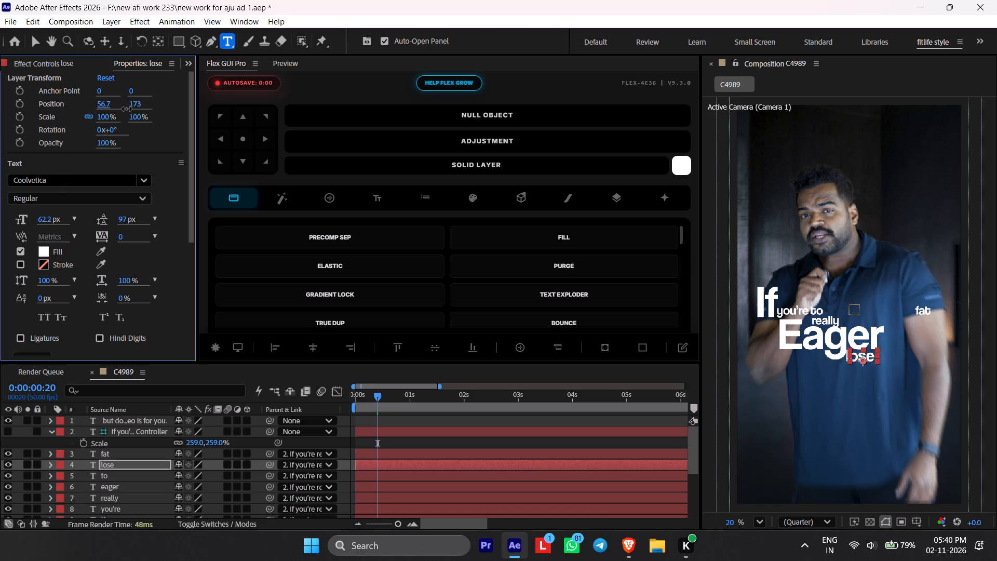
drag(127, 109, 123, 110)
drag(46, 221, 60, 221)
drag(101, 105, 119, 106)
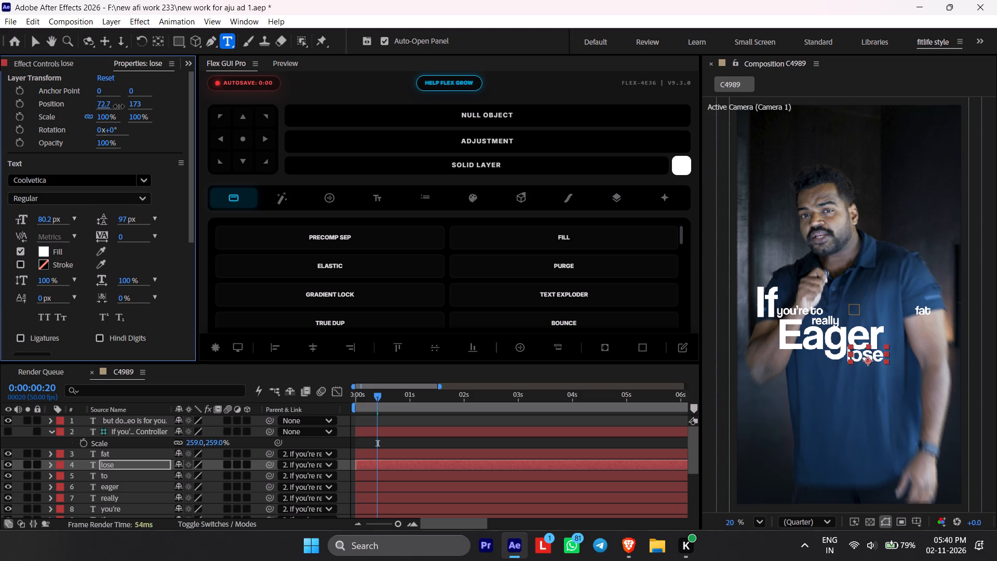
drag(119, 106, 110, 106)
drag(134, 101, 149, 104)
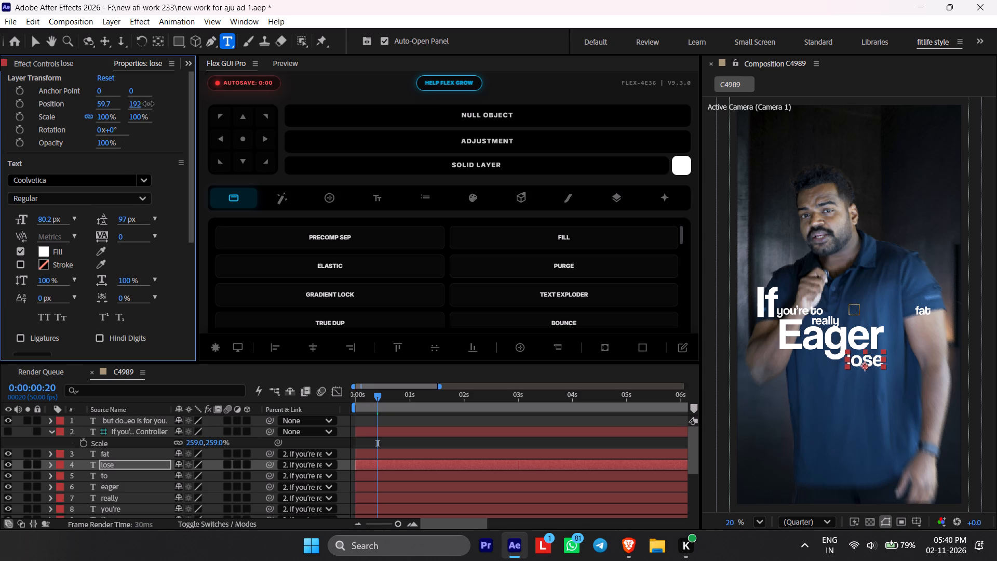
drag(149, 104, 147, 104)
Move the word "fat" to about X 177, Y 184 so it follows "lose".
click(925, 299)
key(ctrl+z)
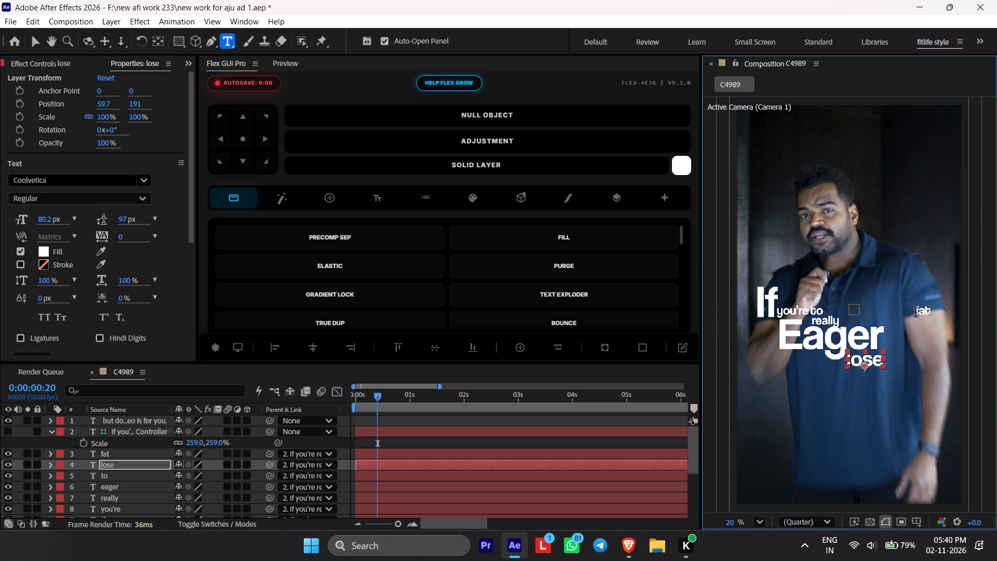
click(918, 312)
drag(133, 103, 159, 112)
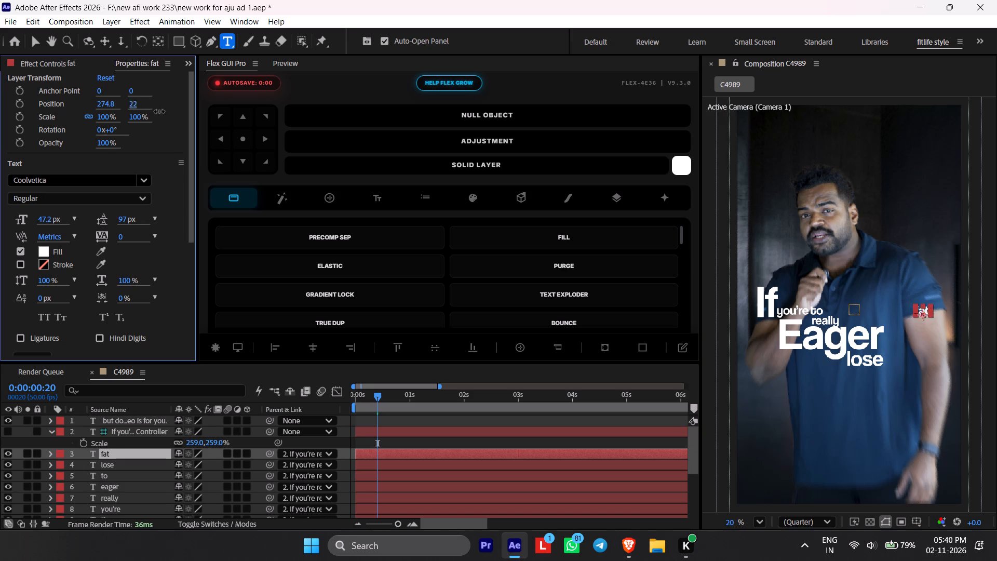
drag(159, 112, 230, 130)
drag(111, 104, 64, 124)
Enlarge "fat" to about 138 px and reposition it to about X 213, Y 161, clear of "Eager" and "lose".
drag(51, 221, 116, 225)
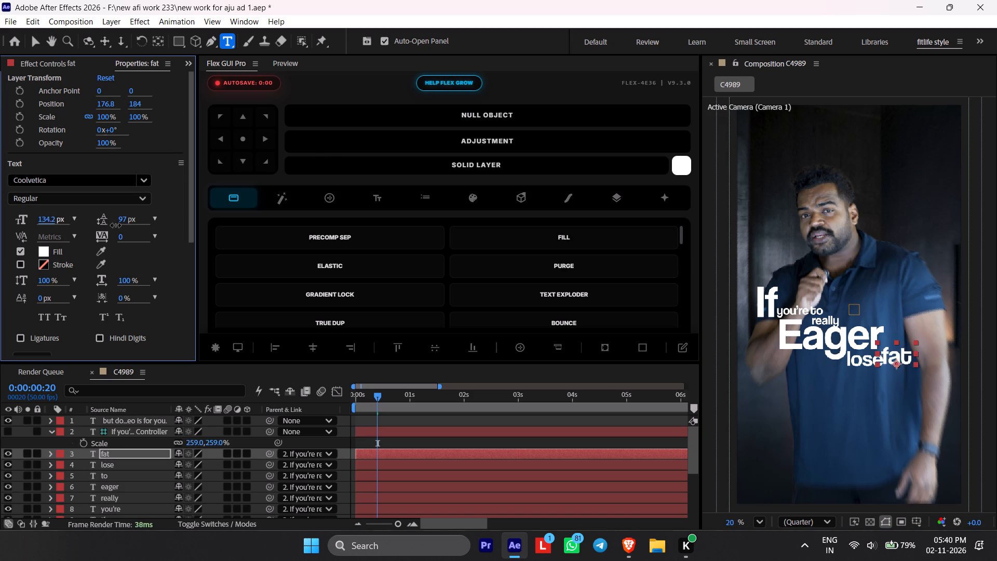
drag(116, 225, 118, 226)
drag(111, 103, 139, 115)
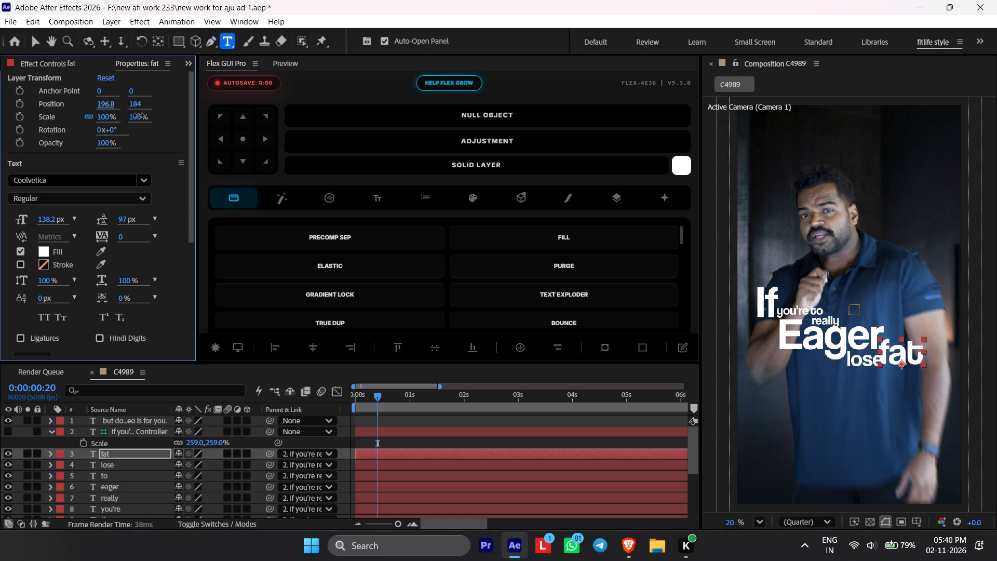
drag(139, 115, 150, 115)
drag(135, 103, 116, 105)
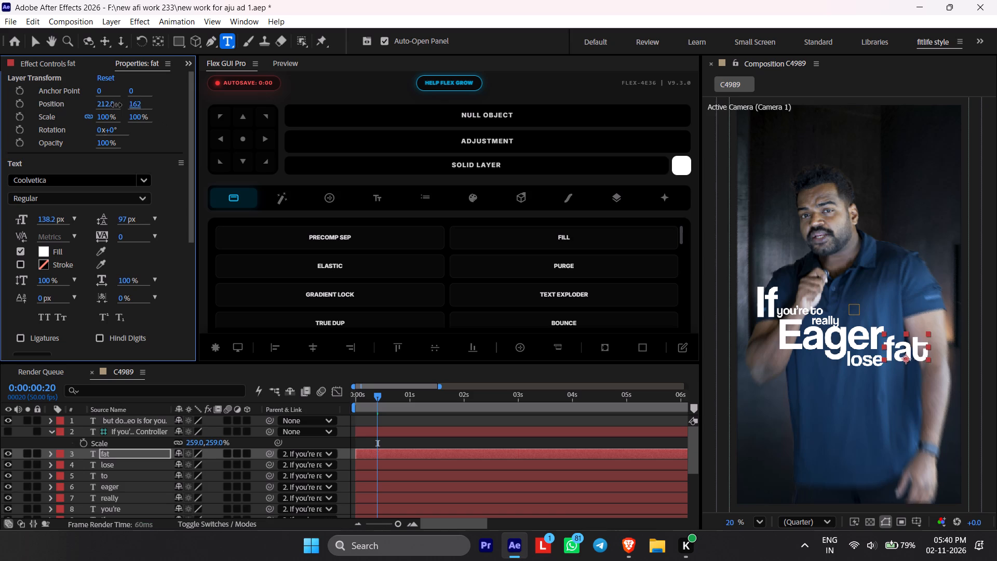
drag(116, 105, 115, 106)
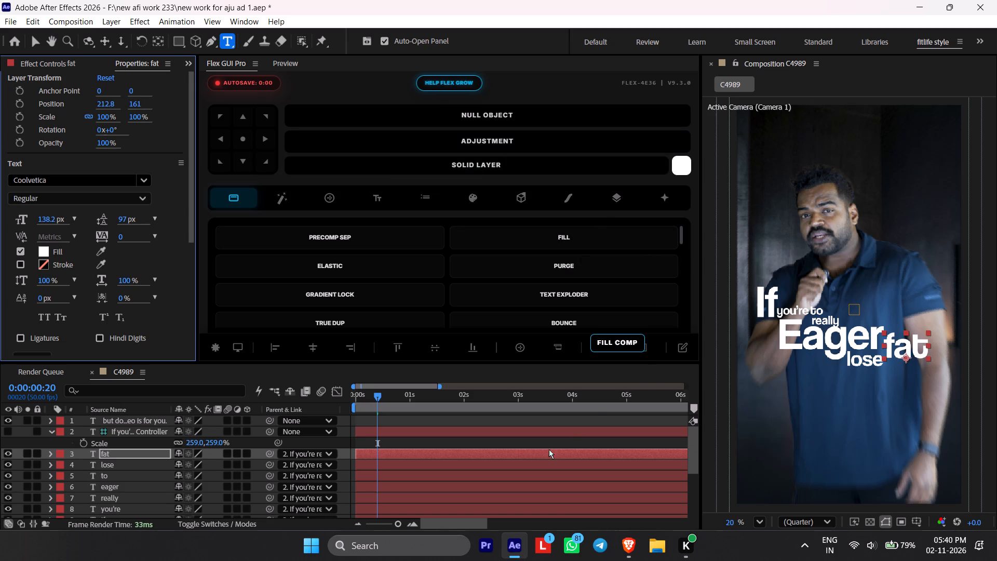
Lower the word "If" so it sits closer to "Eager", with its top just above "you're to", and deselect it.
click(767, 308)
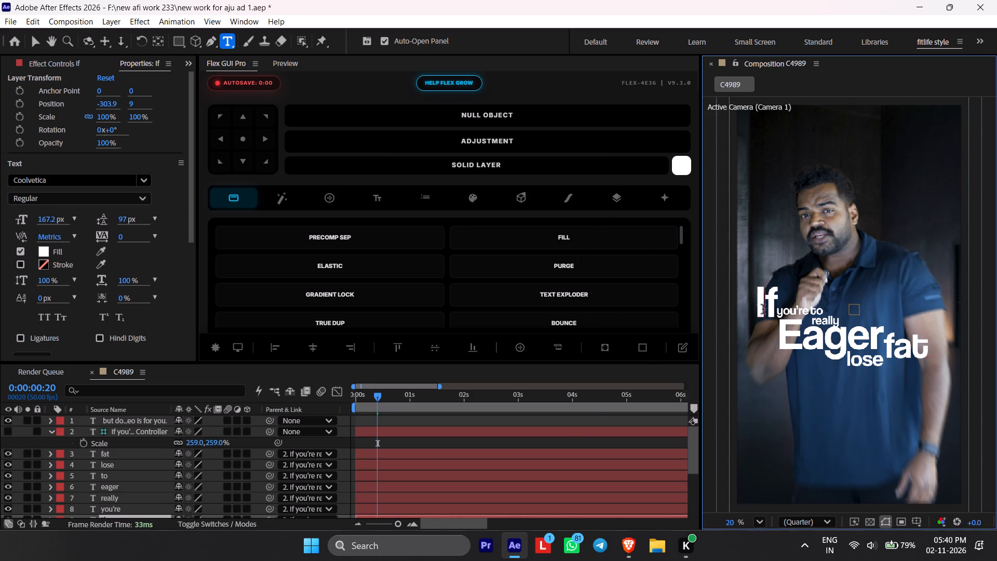
drag(132, 104, 165, 104)
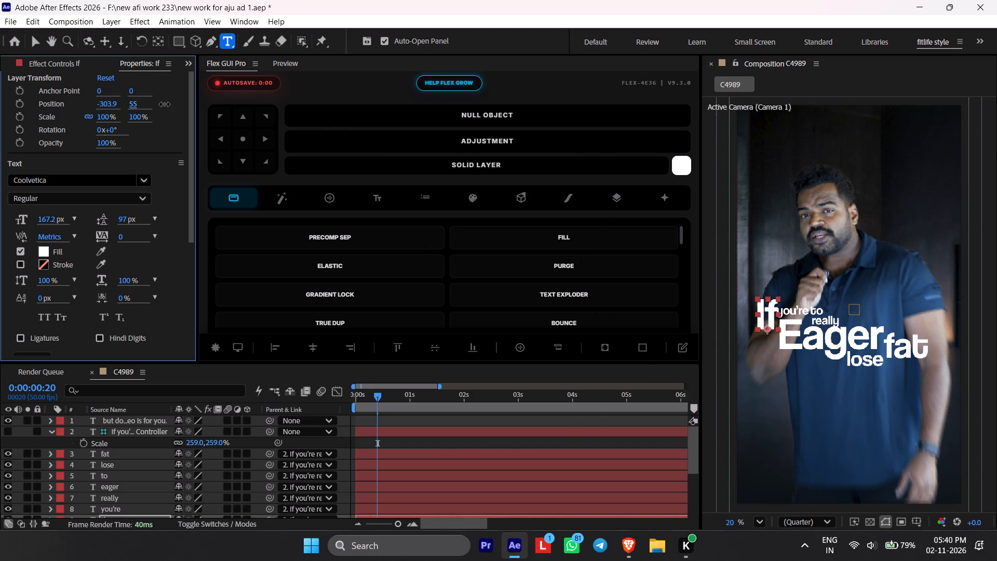
drag(165, 104, 171, 109)
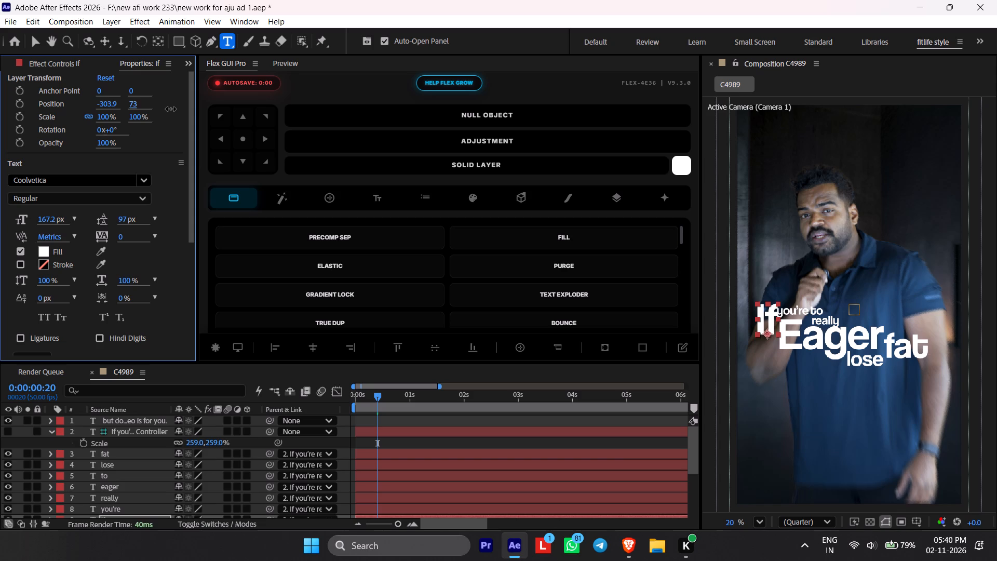
drag(171, 109, 156, 107)
click(387, 437)
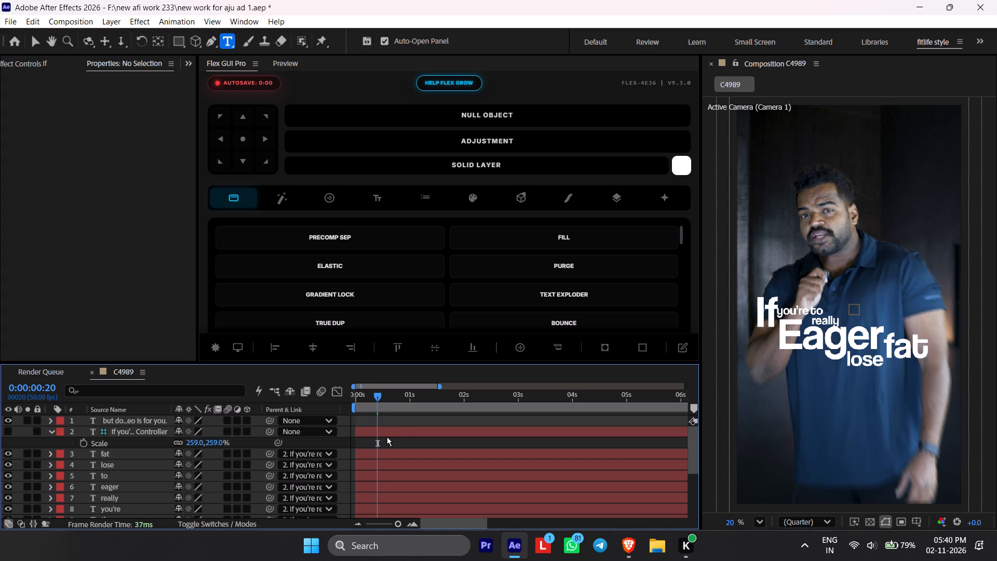
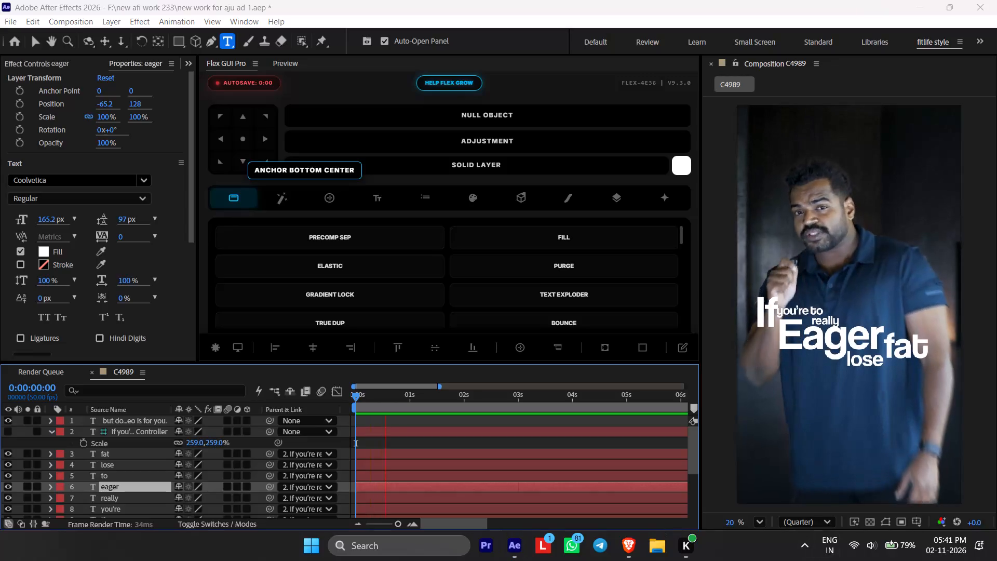
Play and scrub through the opening seconds of C4989 to review the stacked caption over the footage.
drag(383, 402, 359, 409)
key(space)
key(space)
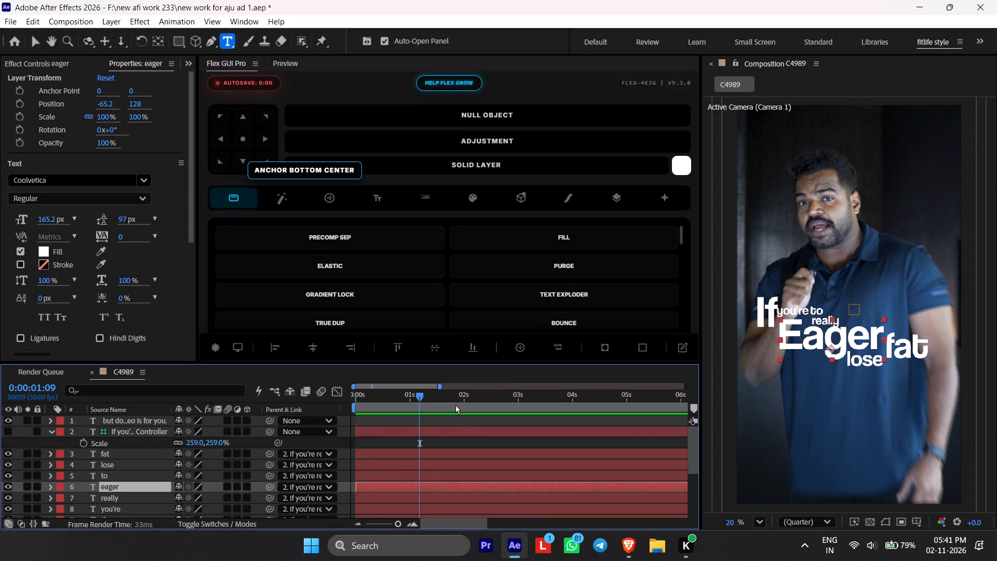
scroll(455, 405, down, 4)
scroll(434, 415, up, 3)
scroll(367, 450, up, 1)
key(space)
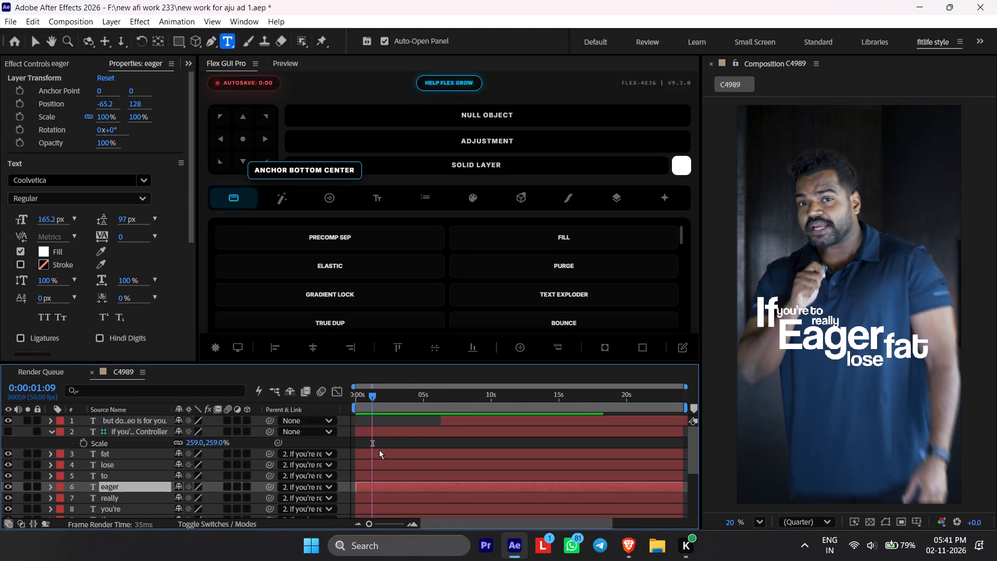
key(space)
alt+scroll(385, 450, up, 2)
middle_drag(385, 450, 484, 451)
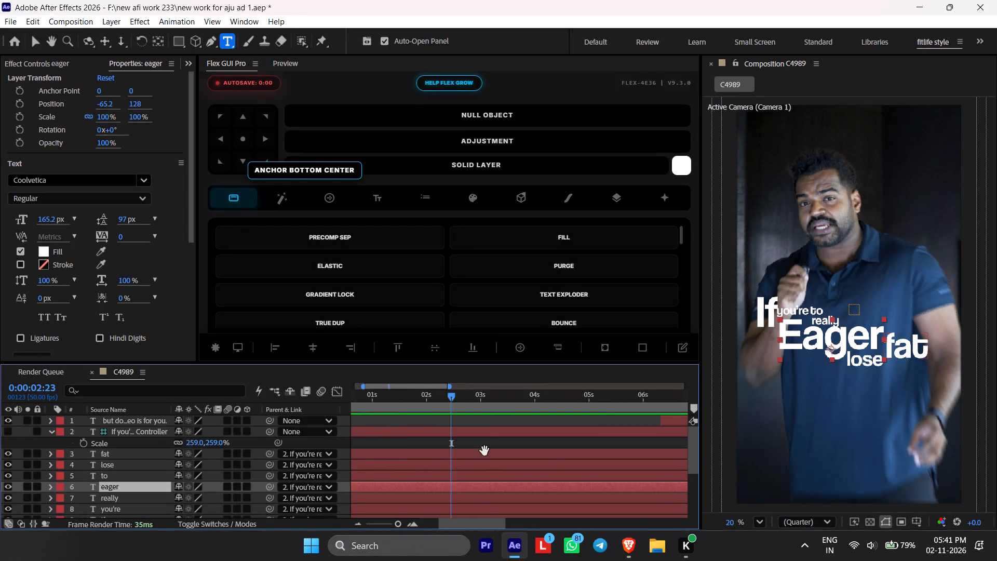
middle_drag(484, 451, 555, 453)
drag(488, 395, 478, 395)
middle_drag(430, 441, 550, 432)
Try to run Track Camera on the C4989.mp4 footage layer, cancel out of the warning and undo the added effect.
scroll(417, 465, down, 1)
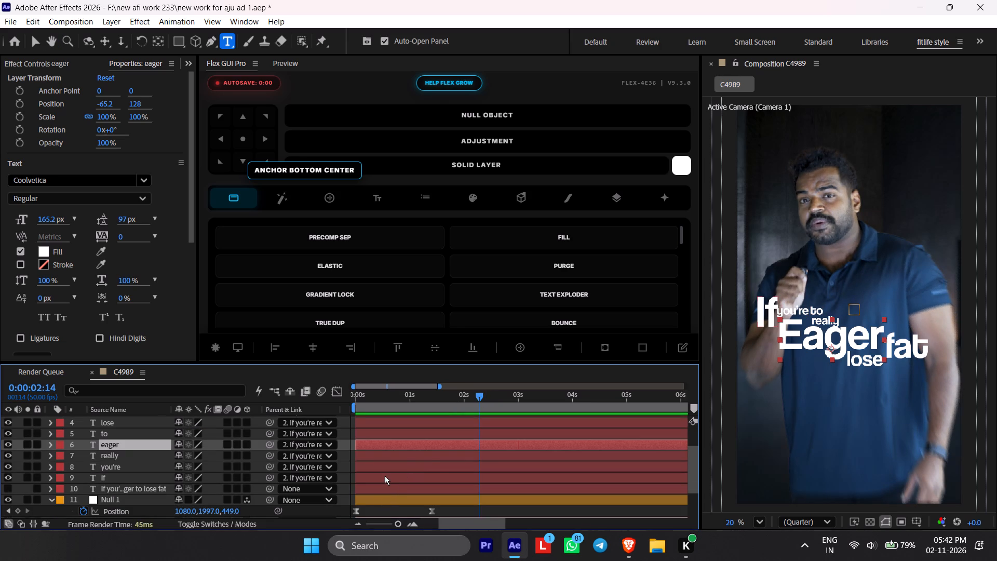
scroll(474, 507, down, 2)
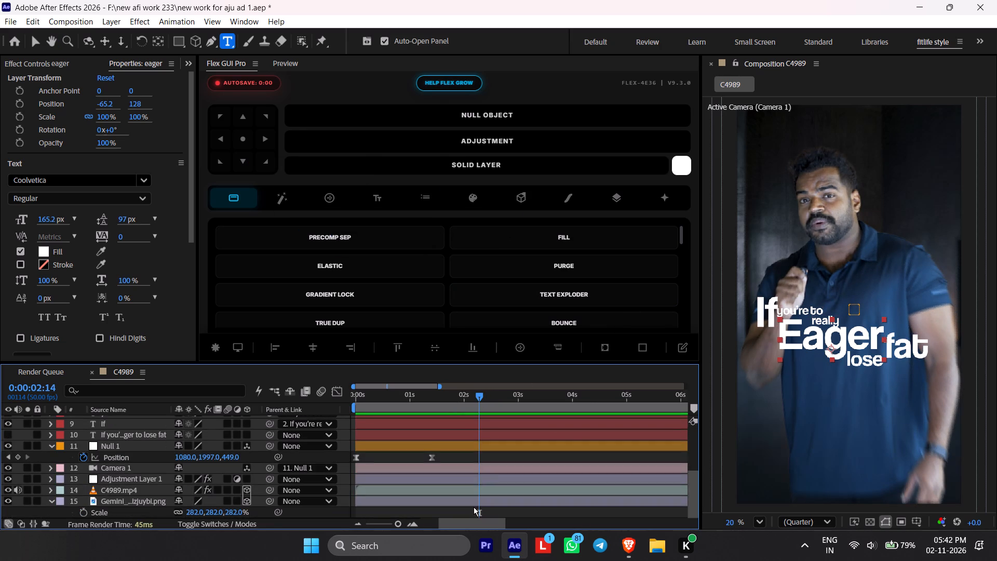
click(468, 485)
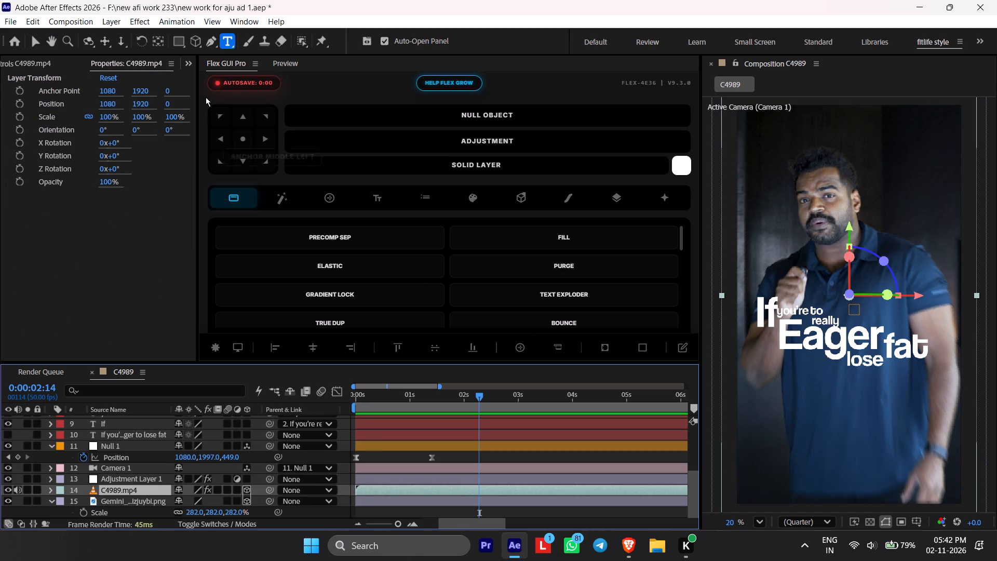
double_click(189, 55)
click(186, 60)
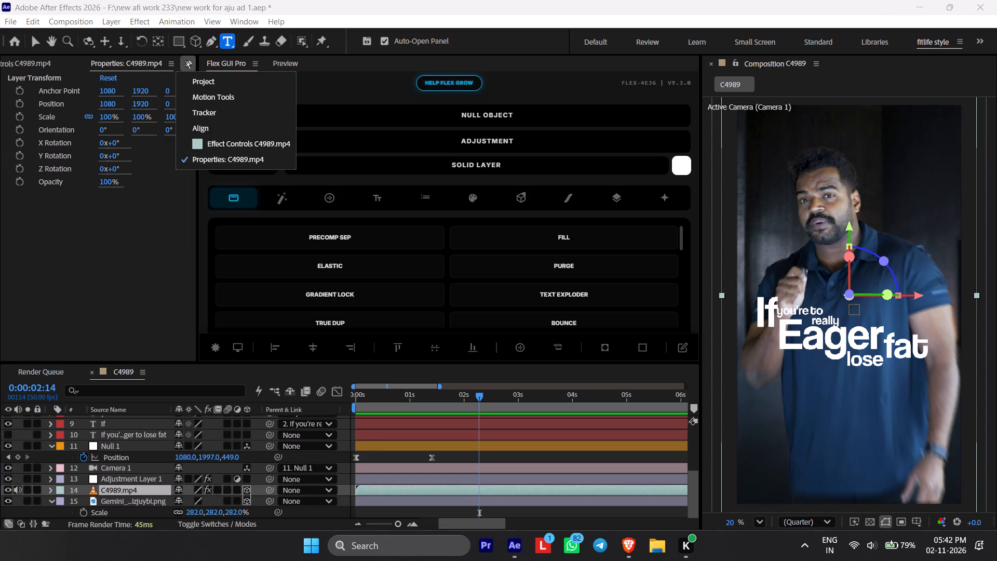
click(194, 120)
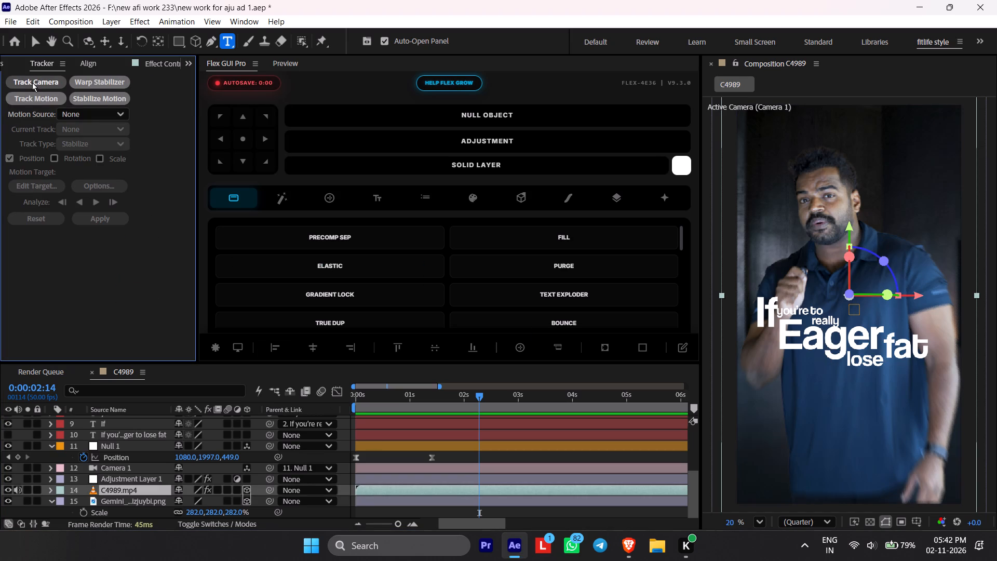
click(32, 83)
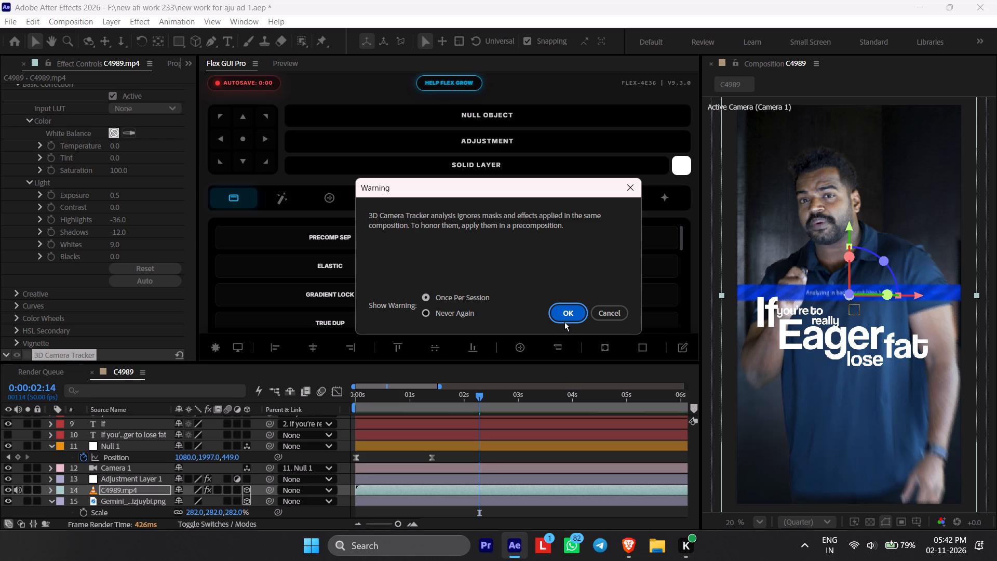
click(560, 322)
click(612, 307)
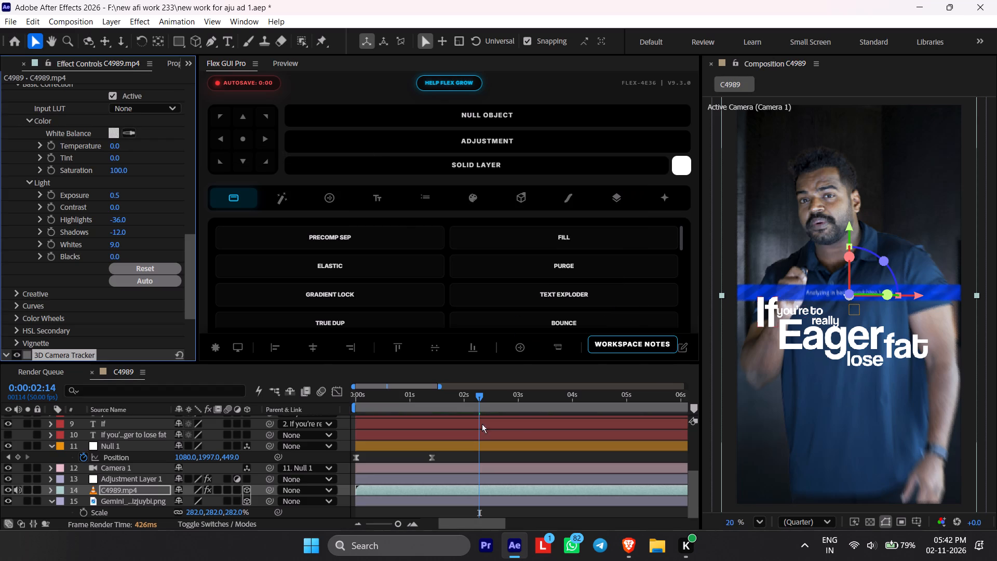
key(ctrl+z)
Pre-compose the C4989.mp4 layer with all attributes moved into the new composition, and make the resulting layer 3D.
scroll(558, 491, down, 1)
right_click(487, 488)
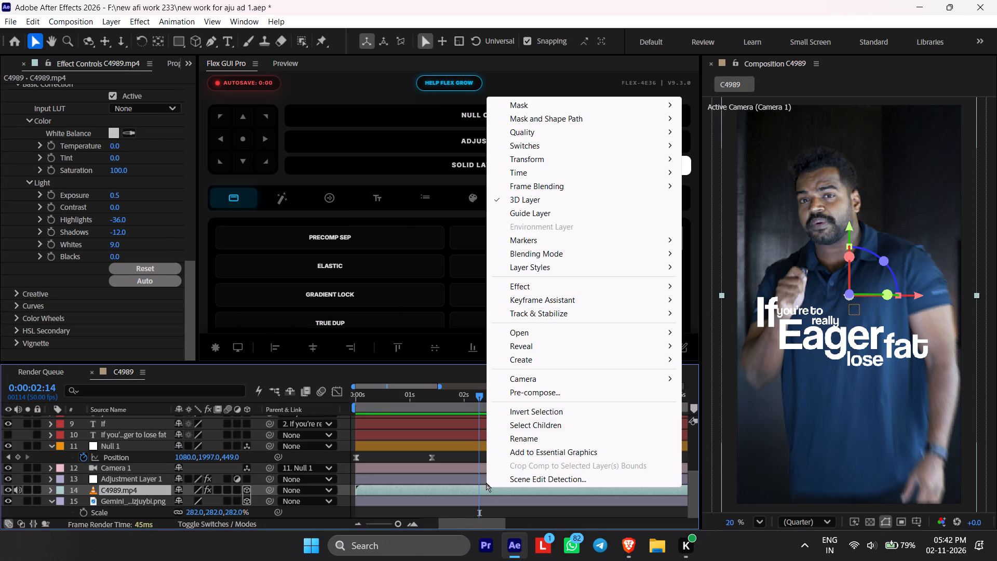
click(519, 389)
click(469, 280)
click(559, 371)
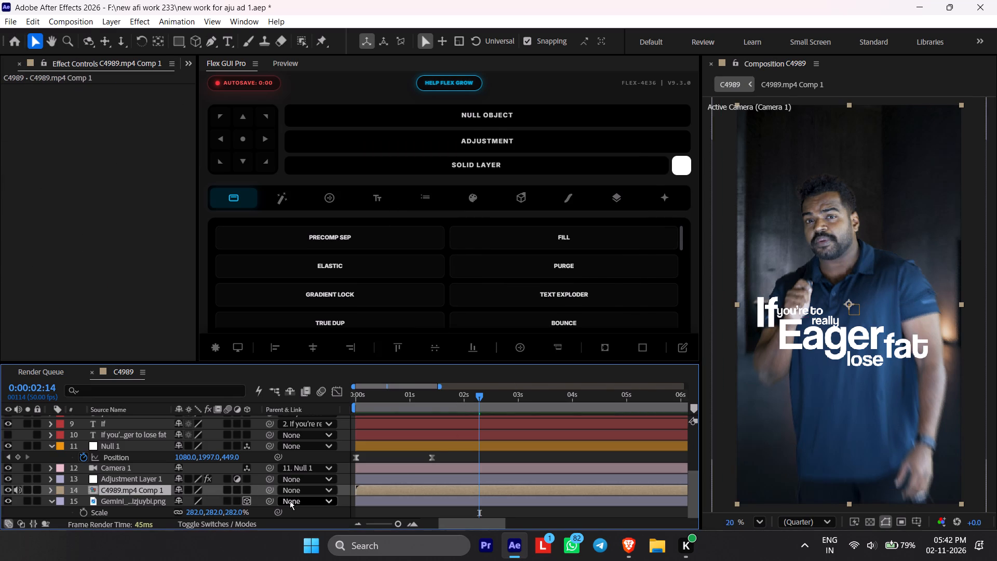
click(251, 493)
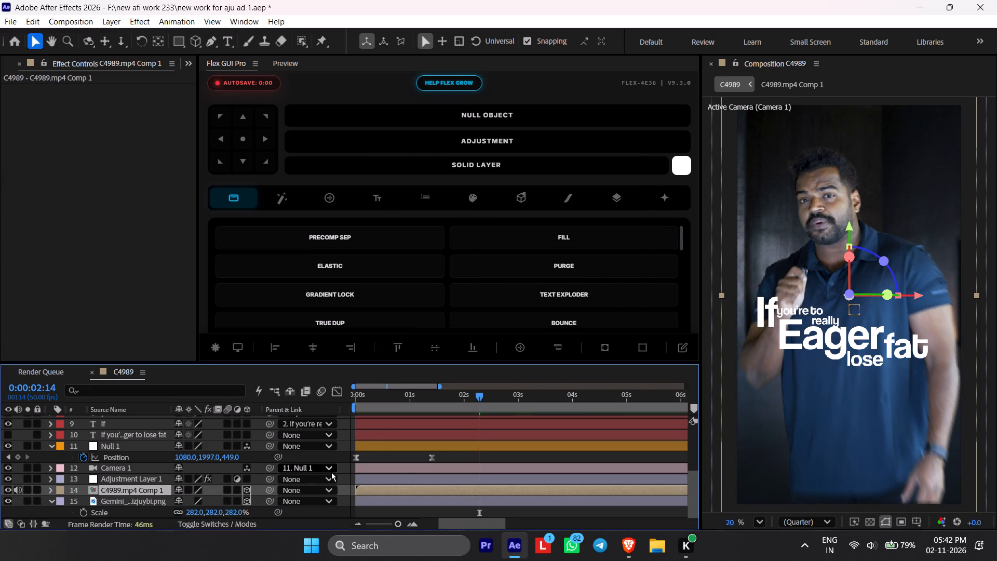
Check the camera move in the opening two seconds and start Track Camera on the pre-composed footage layer at 0:00:01:20.
drag(489, 398, 297, 446)
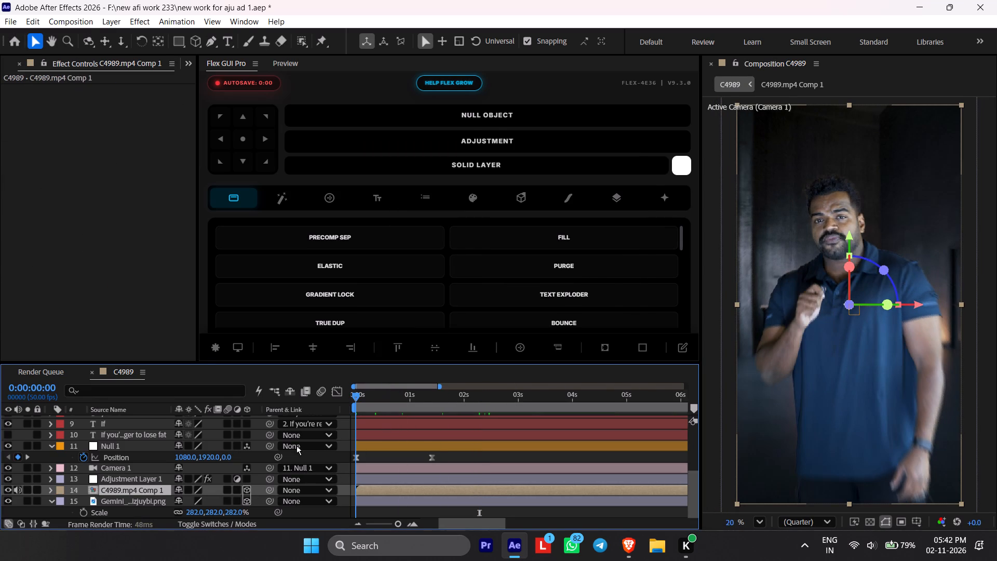
drag(297, 446, 464, 449)
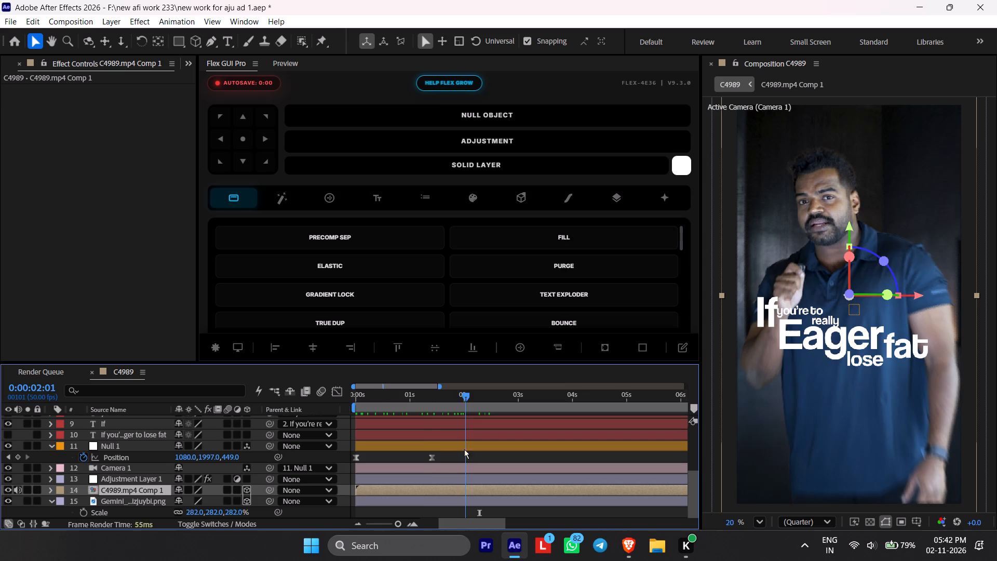
drag(464, 449, 432, 464)
click(191, 71)
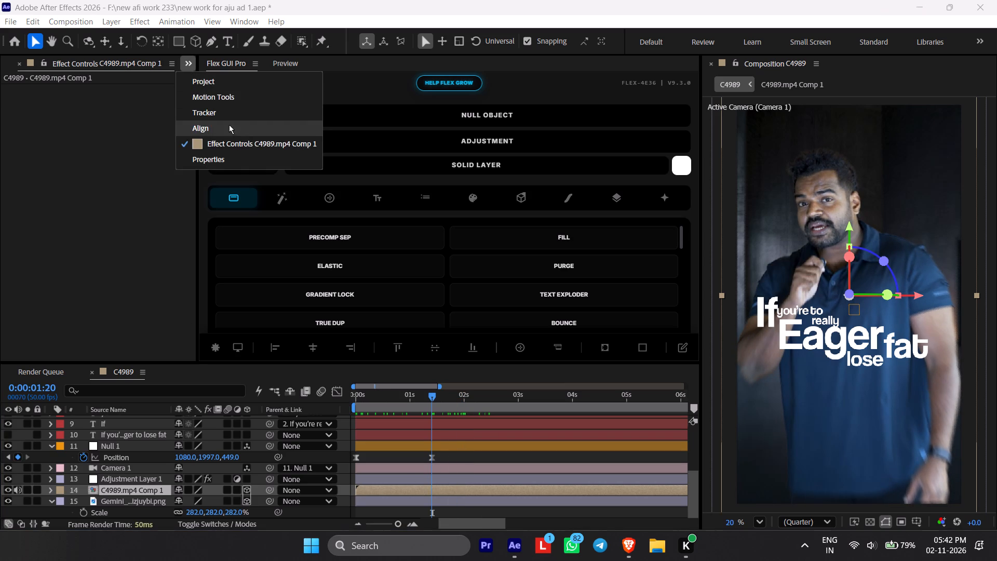
click(231, 114)
click(38, 76)
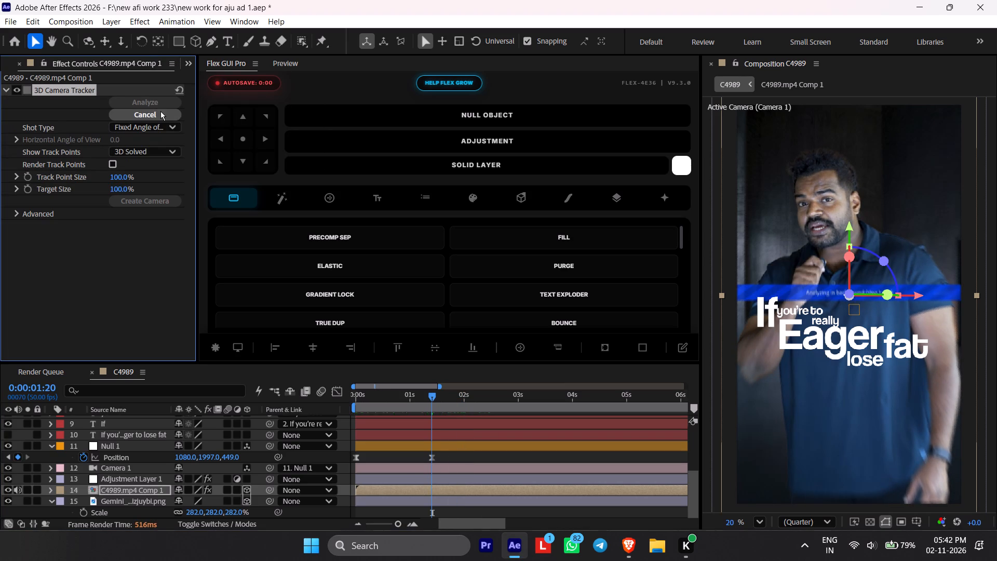